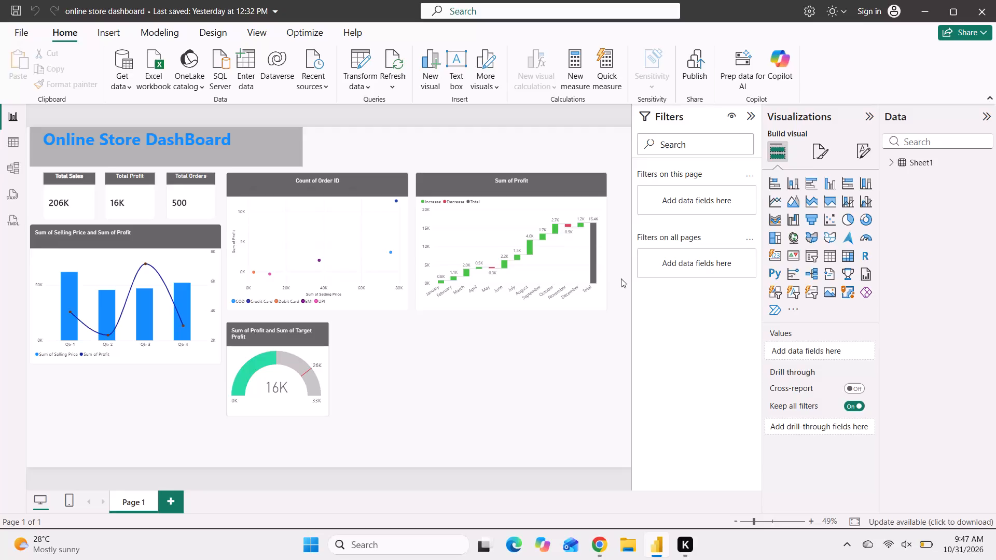
Add an empty Map visual to the report page and expand the Sheet1 fields down to the Order Date hierarchy levels.
click(799, 241)
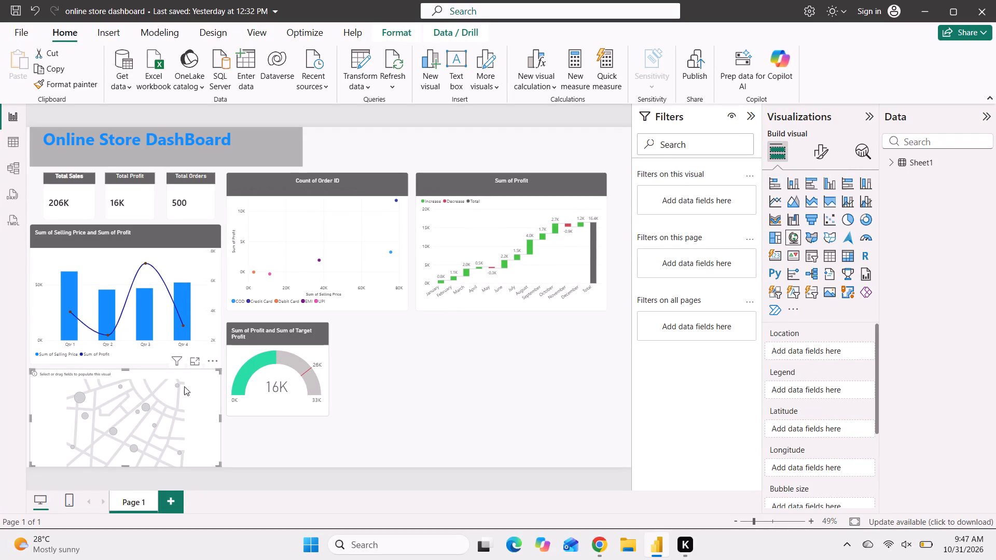
scroll(162, 400, down, 1)
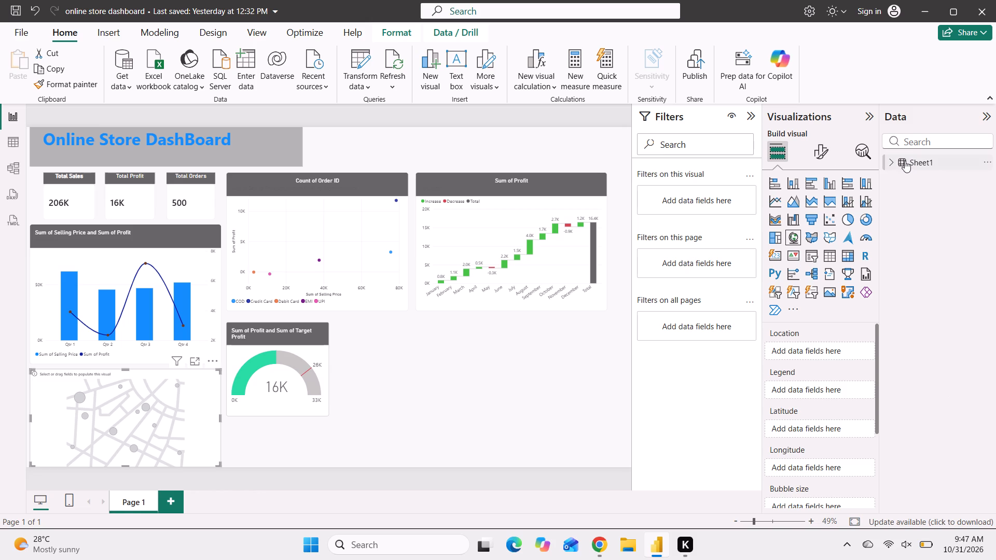
click(890, 162)
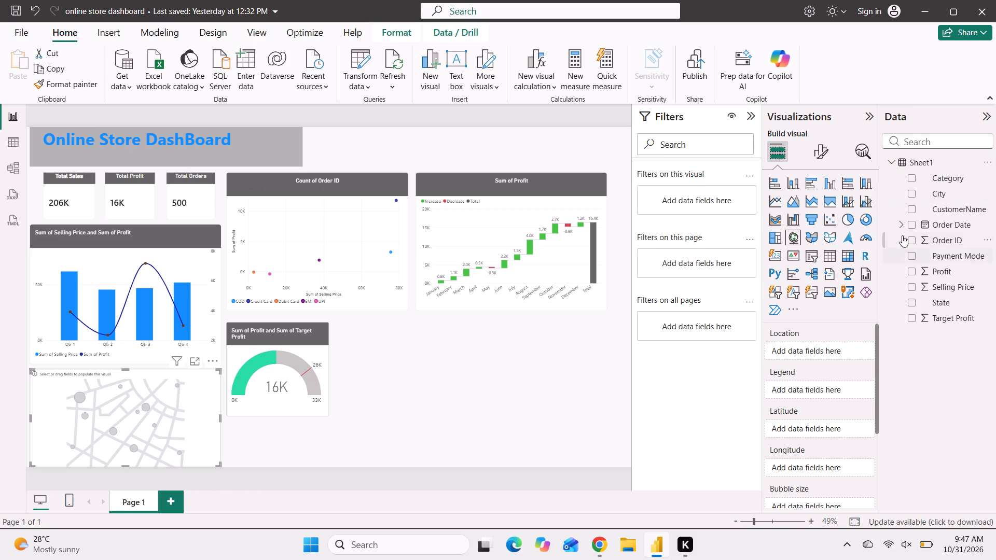
click(900, 225)
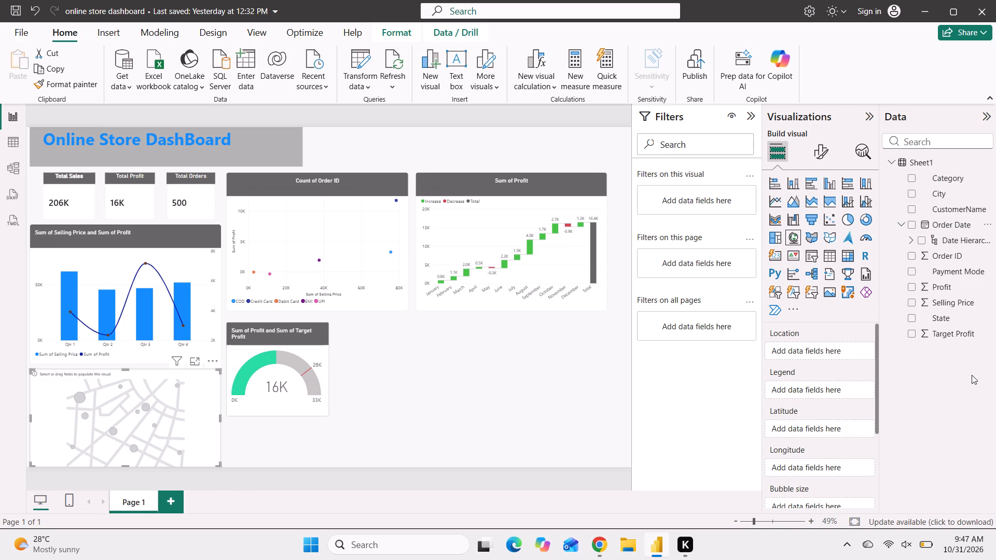
click(907, 237)
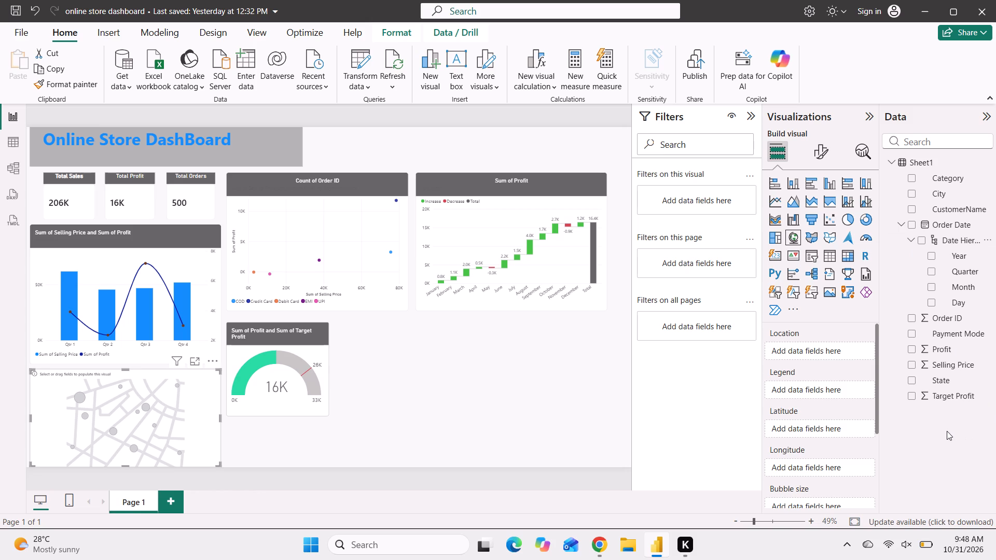
Place the empty map beside the profit gauge, beneath the scatter and waterfall charts, and enlarge it.
drag(102, 429, 410, 384)
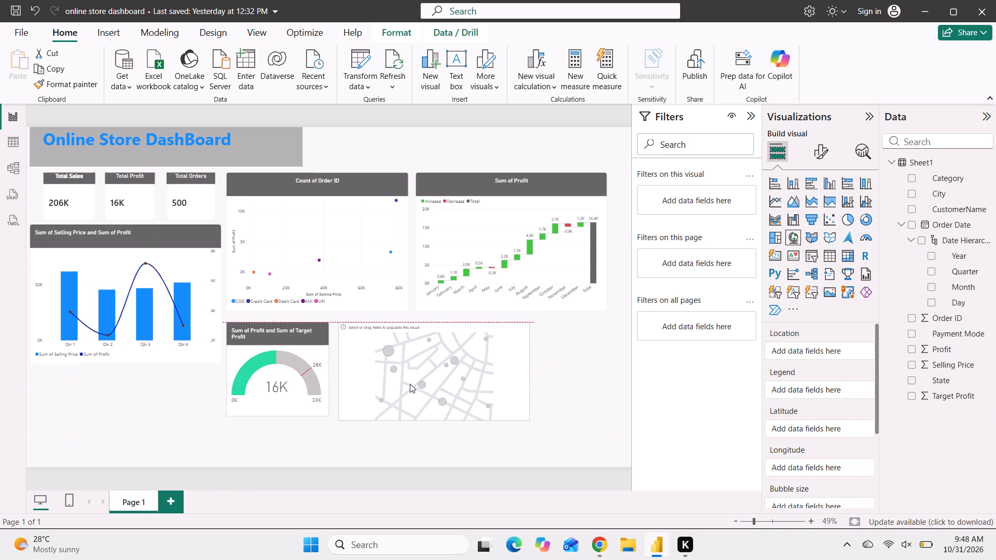
drag(410, 384, 410, 383)
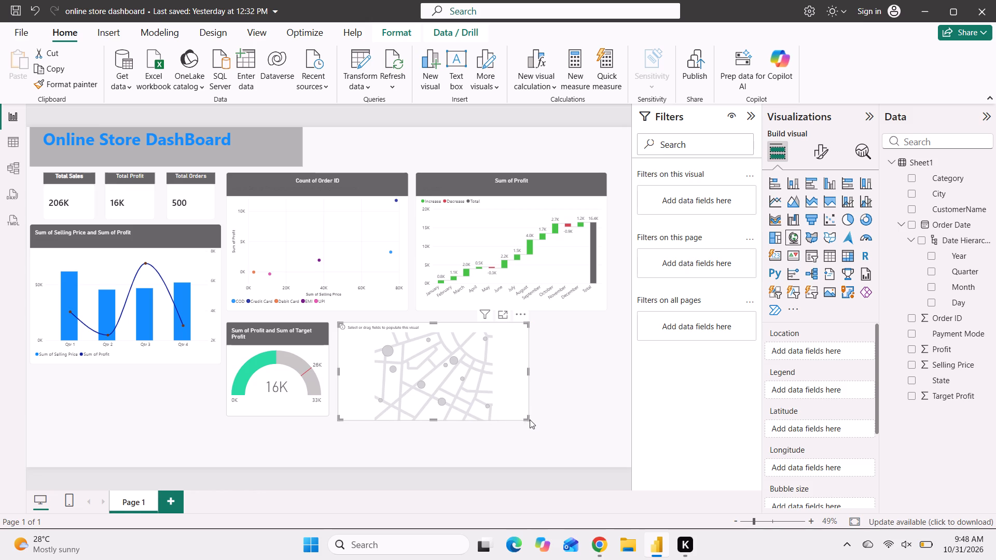
drag(526, 419, 561, 444)
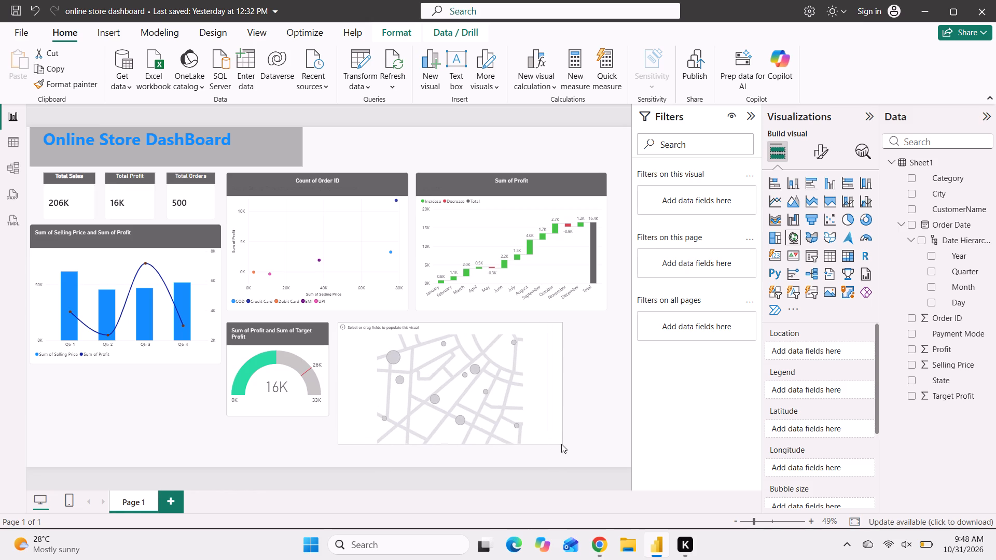
drag(561, 444, 564, 444)
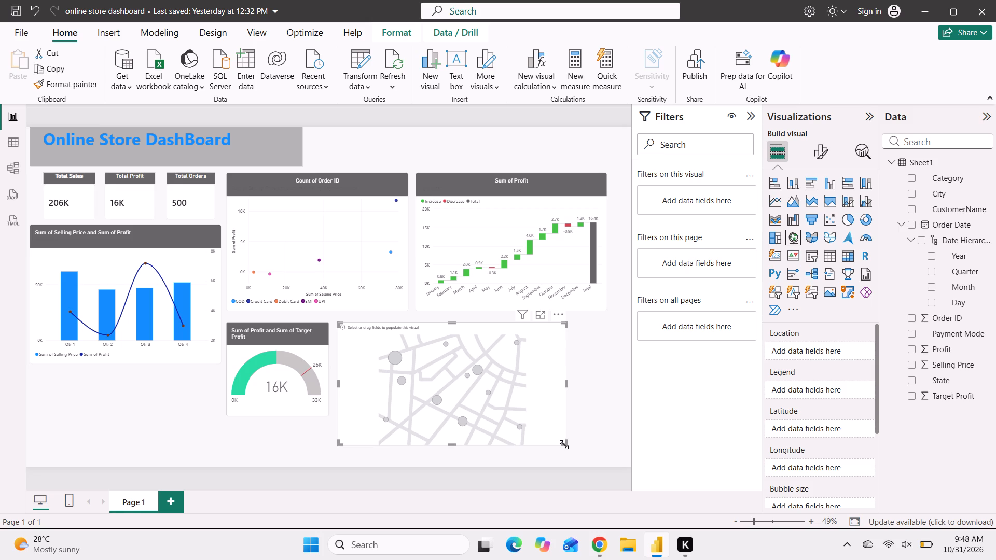
Move the Sum of Profit and Sum of Target Profit gauge directly below the quarterly column-and-line chart.
drag(274, 376, 81, 428)
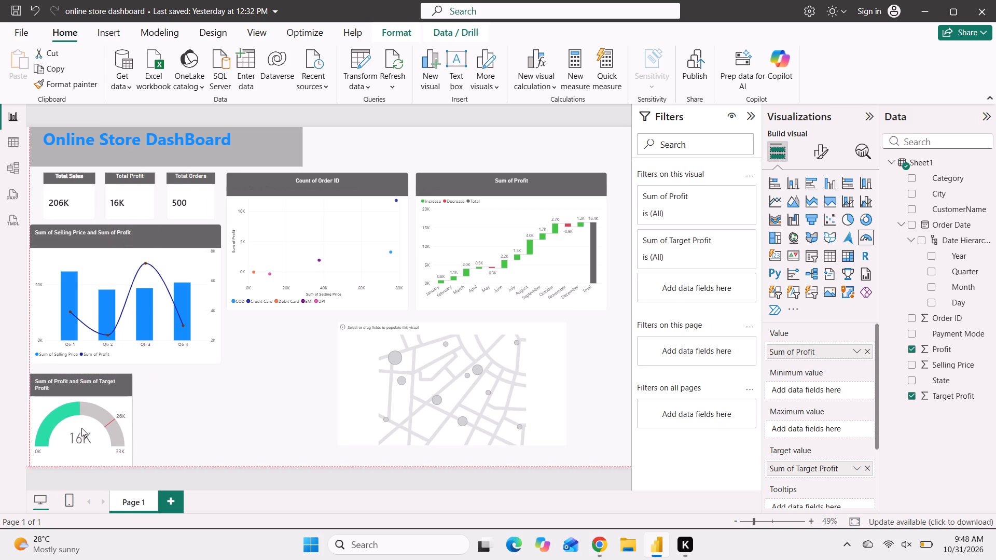
drag(81, 428, 86, 422)
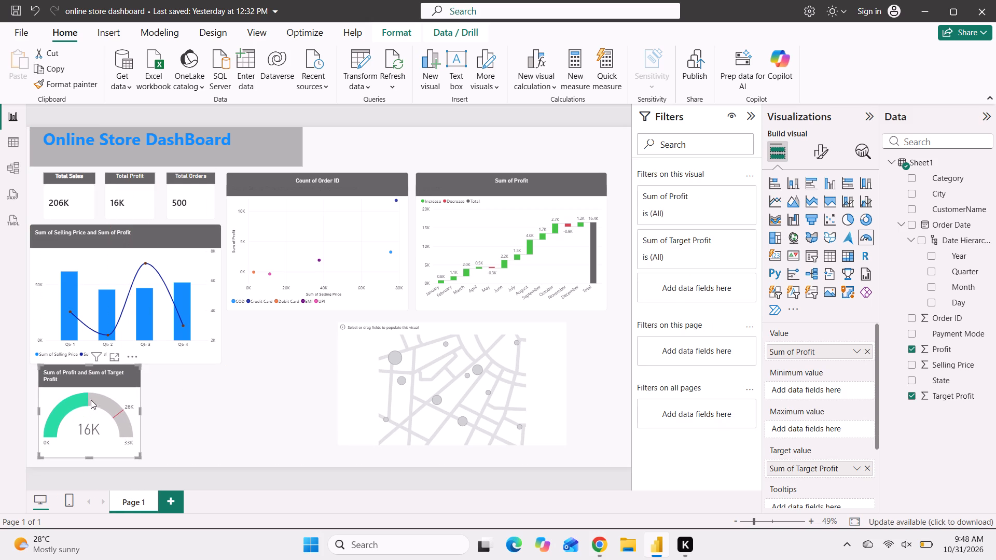
drag(84, 404, 84, 410)
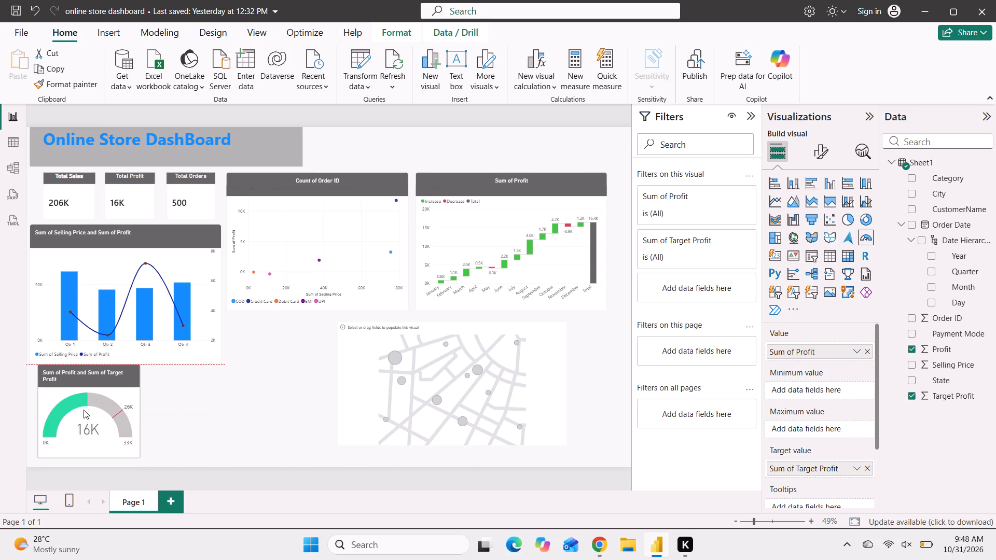
drag(84, 410, 83, 411)
Narrow the Sum of Selling Price and Sum of Profit chart to free space between it and the scatter chart.
click(182, 285)
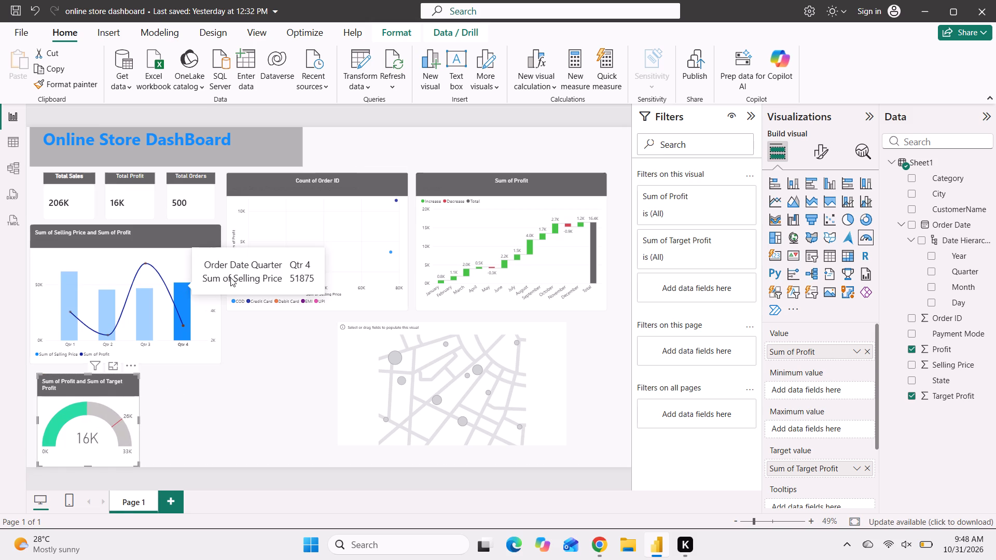
click(200, 340)
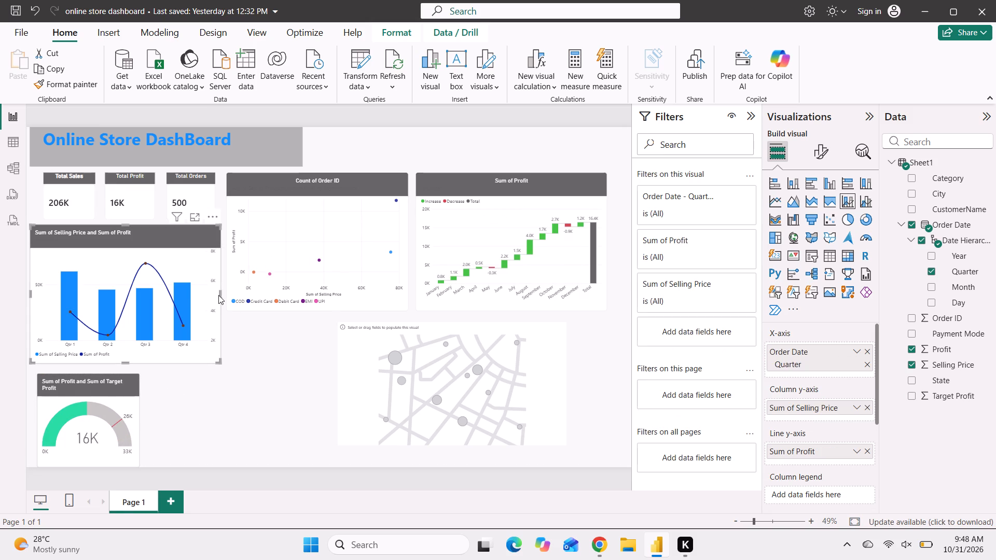
drag(220, 295, 176, 292)
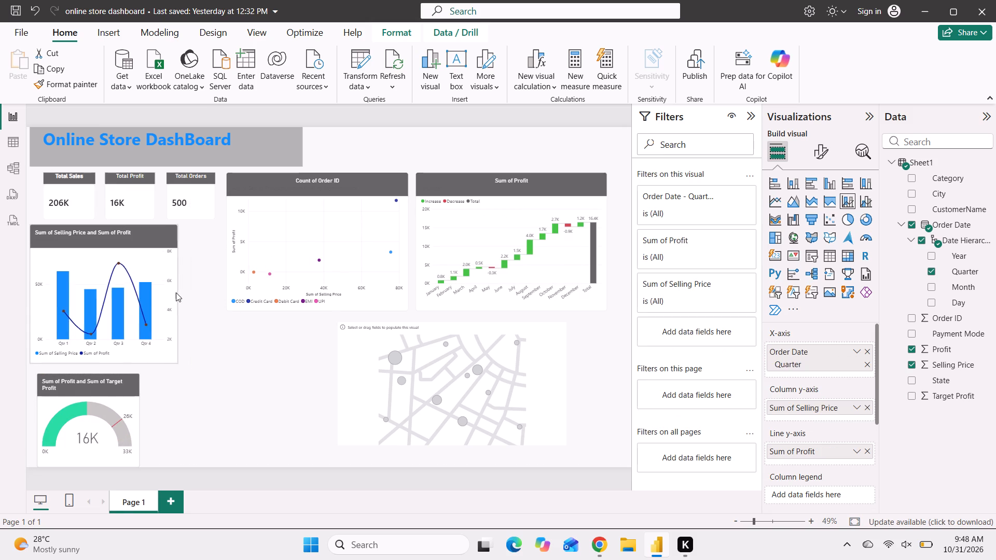
drag(176, 292, 183, 291)
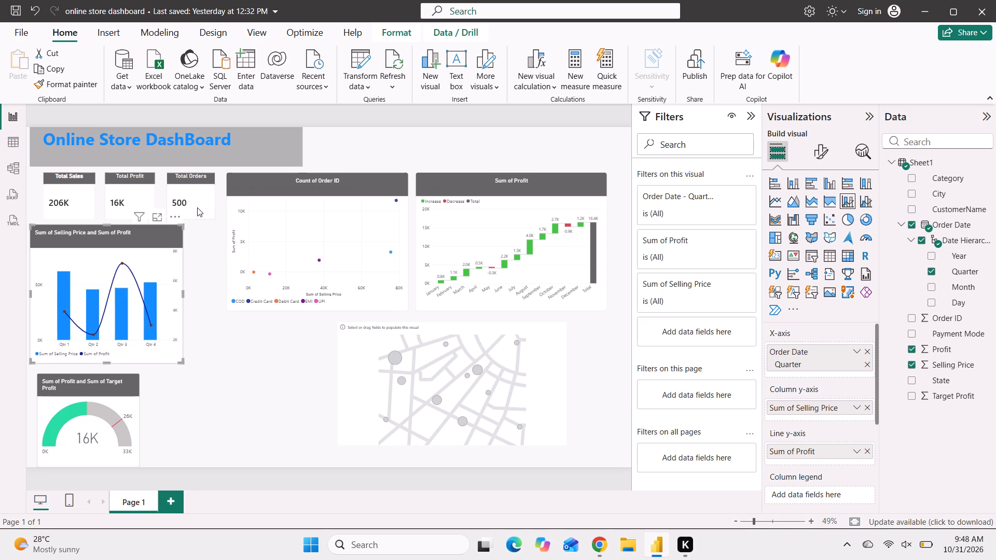
Narrow the Total Orders and Total Profit cards and move Total Orders closer to Total Profit.
click(197, 207)
drag(216, 195, 203, 195)
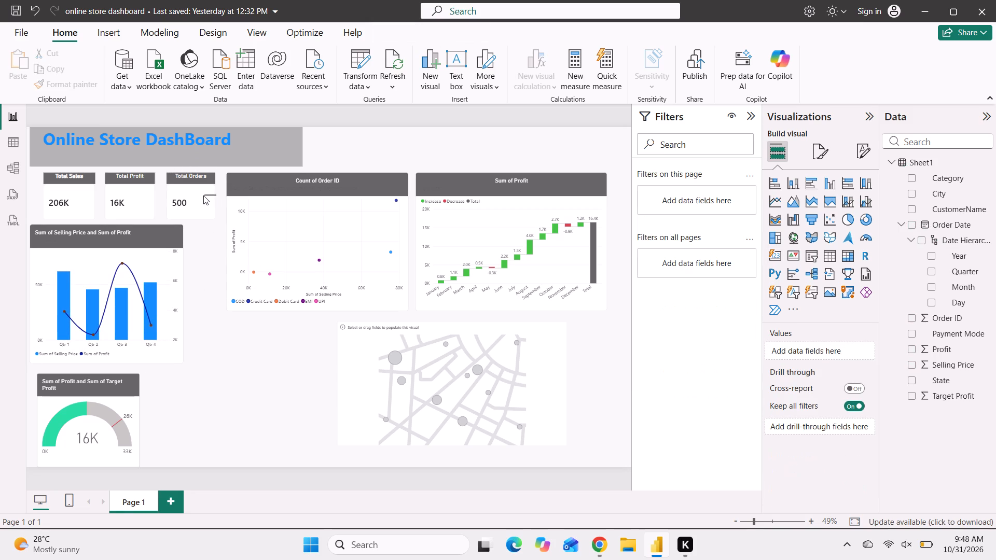
drag(203, 195, 198, 195)
click(198, 195)
click(198, 195)
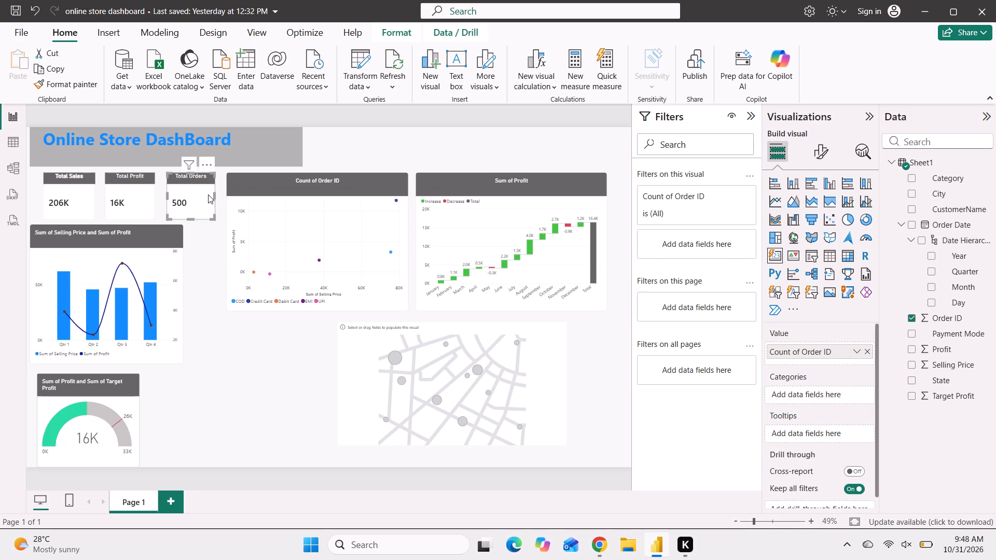
drag(215, 195, 196, 196)
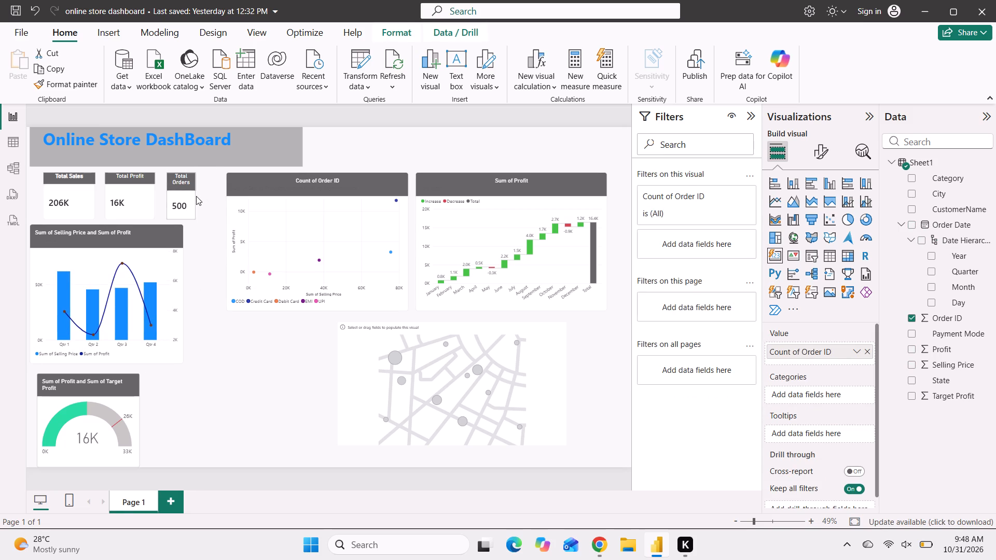
drag(196, 196, 200, 196)
click(131, 192)
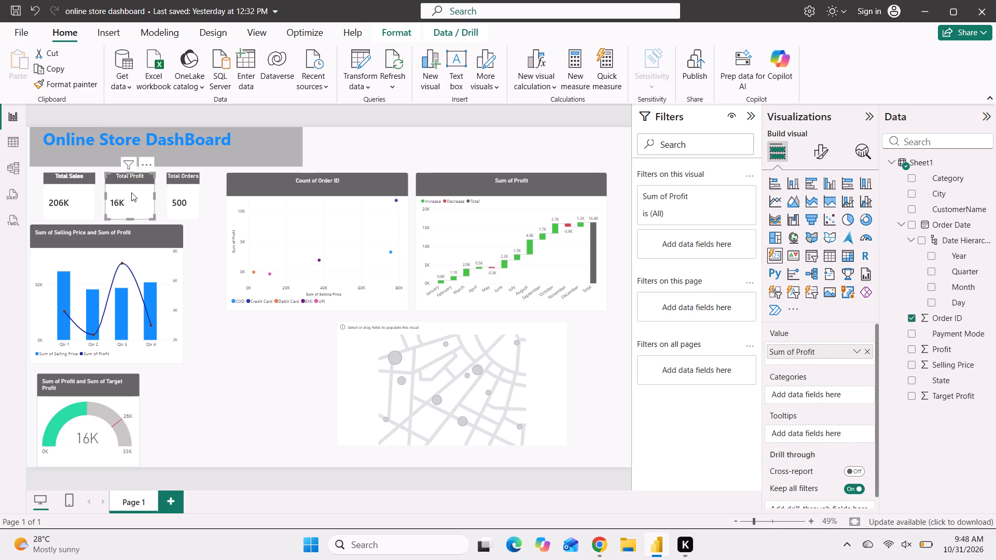
drag(154, 195, 146, 195)
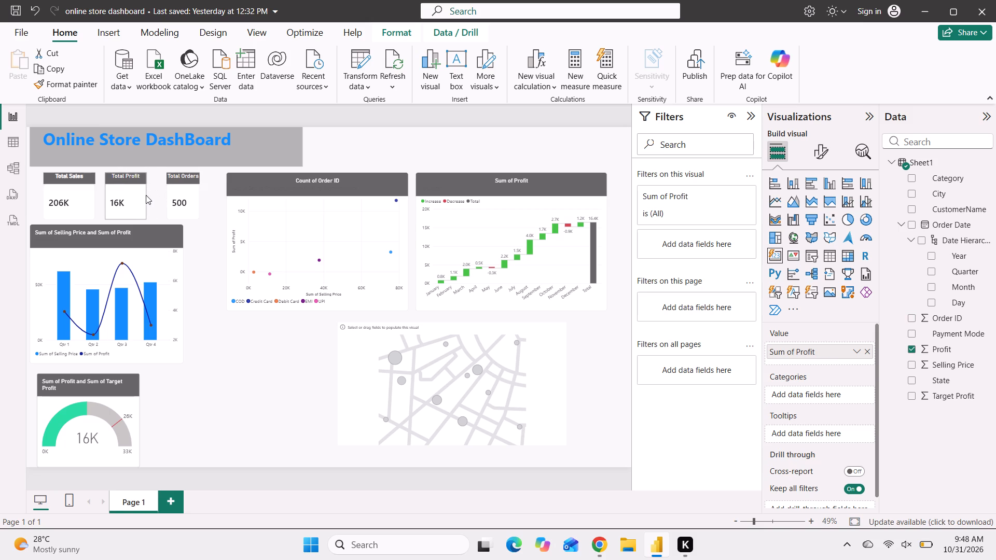
drag(146, 195, 144, 195)
drag(182, 195, 170, 195)
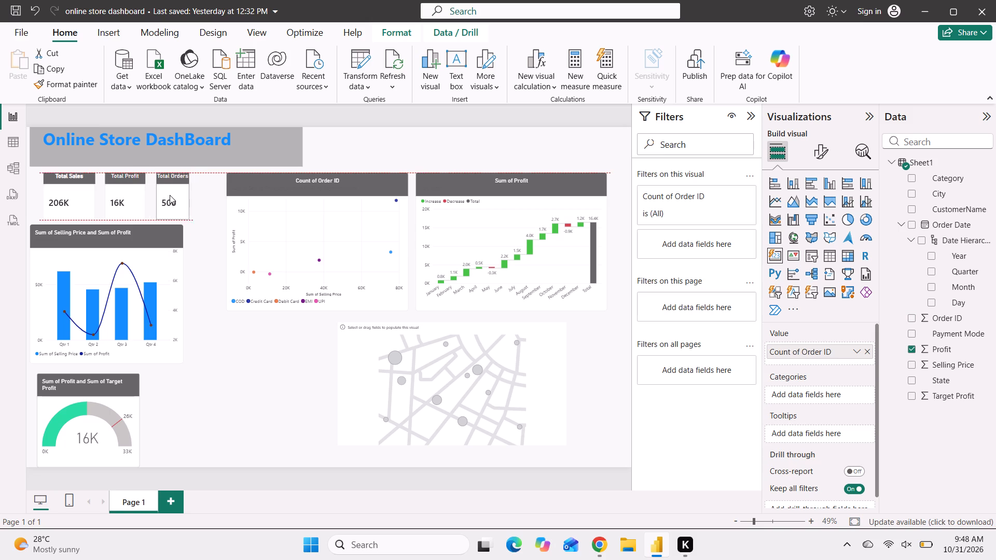
drag(170, 195, 169, 195)
Narrow the Total Sales and Total Profit cards and pull the three KPI cards together above the quarterly chart.
click(65, 192)
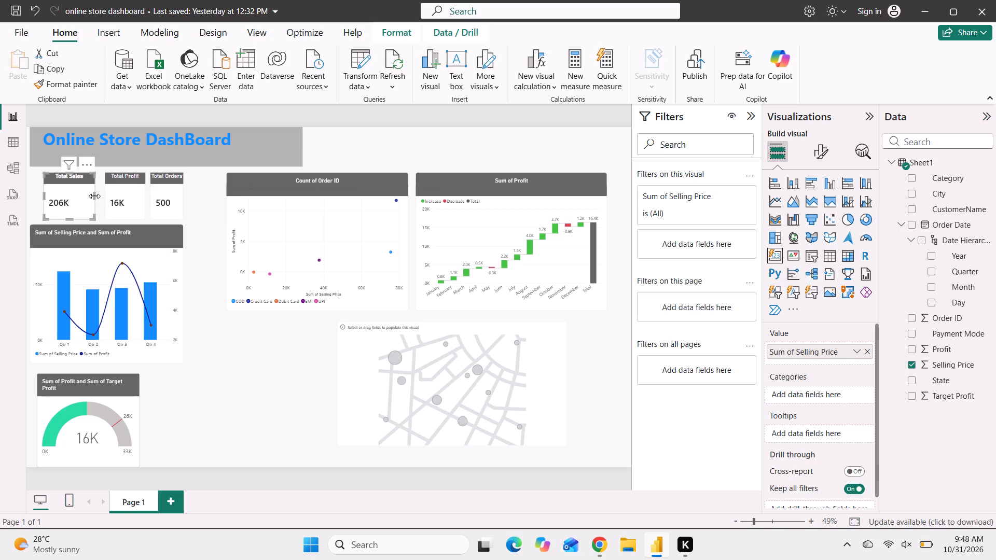
drag(95, 196, 79, 196)
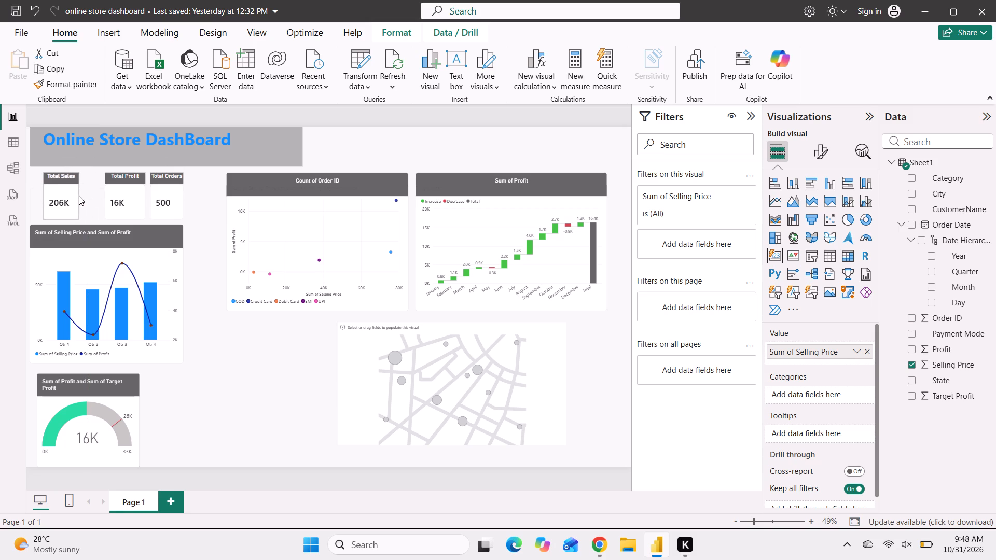
drag(79, 196, 80, 195)
drag(126, 194, 113, 194)
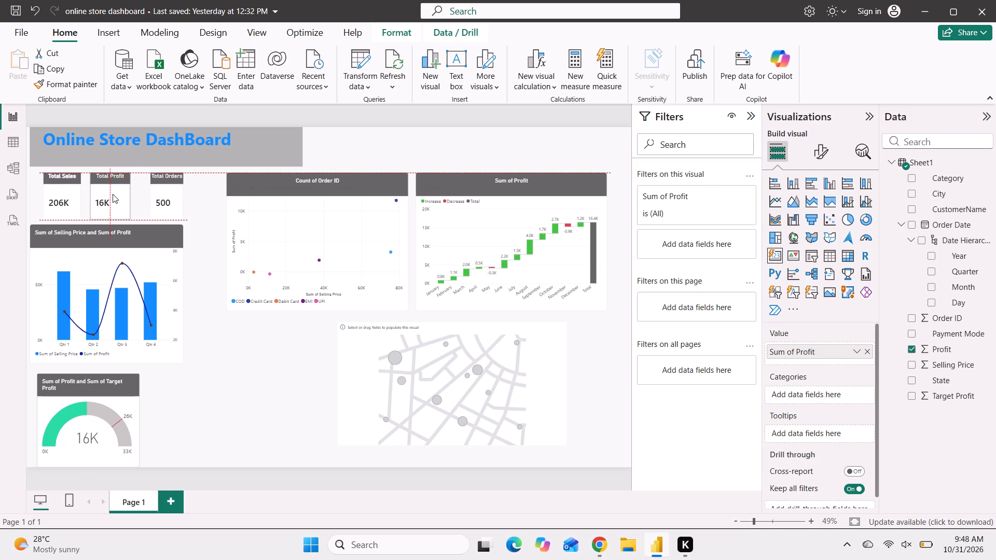
drag(113, 194, 113, 194)
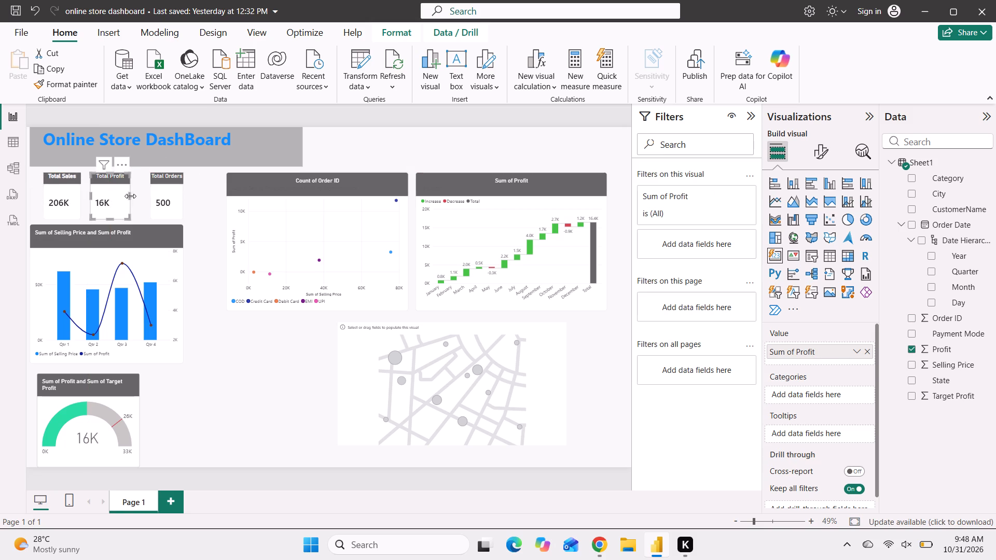
drag(130, 196, 123, 196)
drag(174, 201, 162, 200)
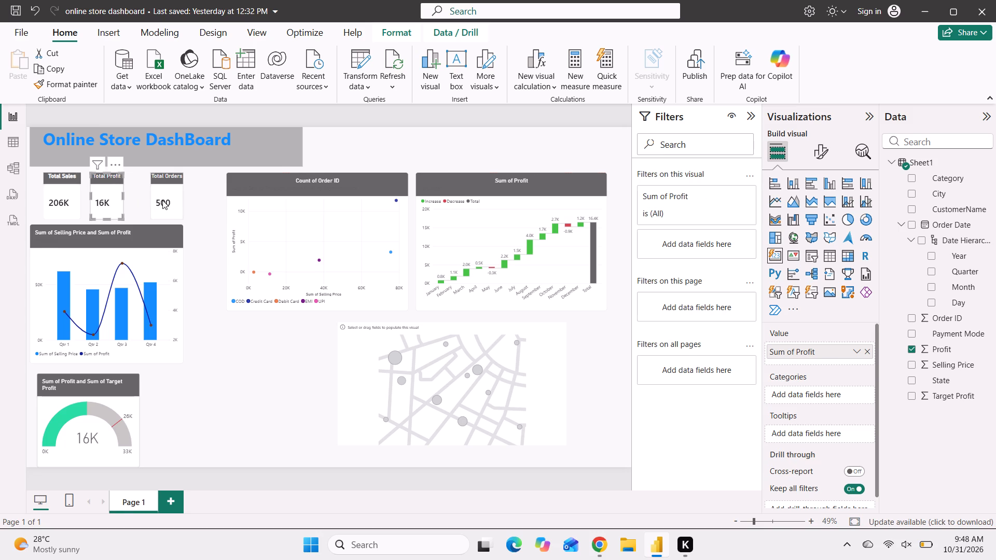
drag(162, 200, 162, 199)
Shift the scatter chart, waterfall chart and empty map toward the narrowed visuals, aligning the map beneath the scatter chart.
drag(325, 223, 292, 223)
drag(518, 230, 488, 226)
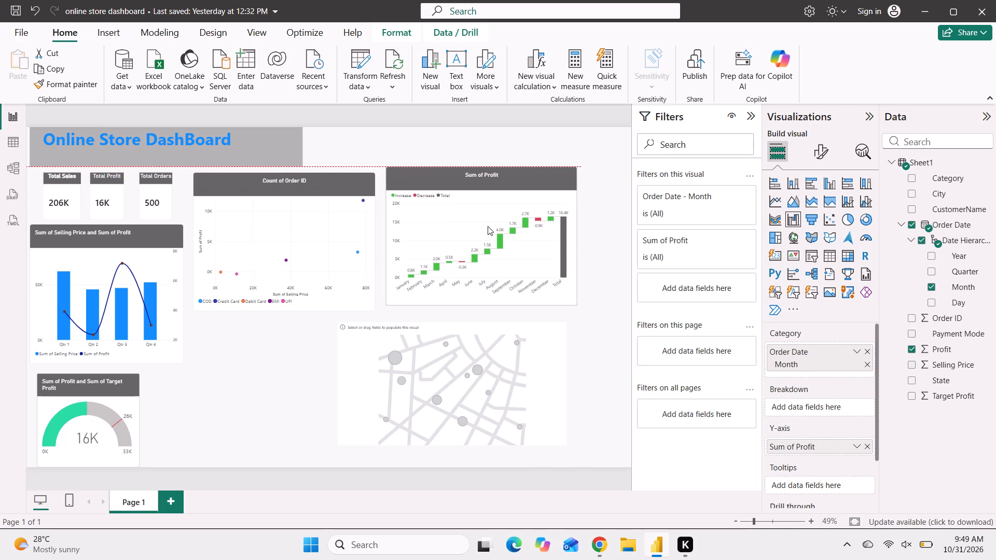
drag(488, 226, 487, 230)
drag(461, 400, 325, 401)
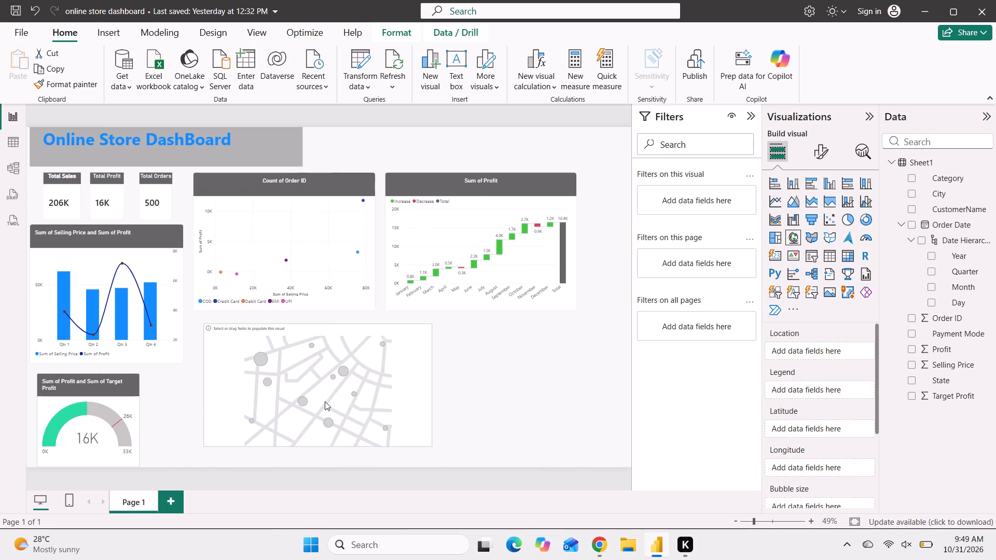
drag(325, 401, 319, 401)
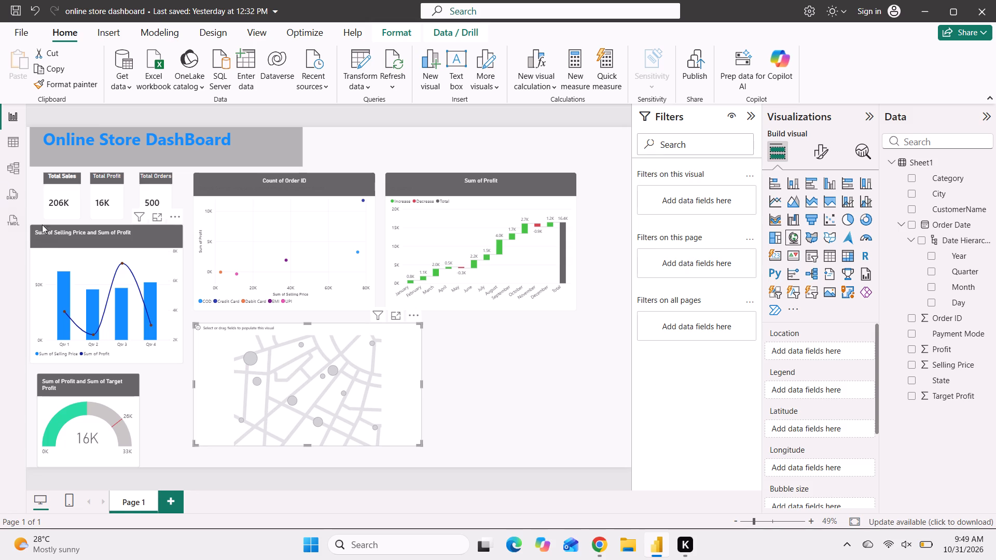
In the Sheet1 table data, set the State column's data category to State or Province.
click(12, 143)
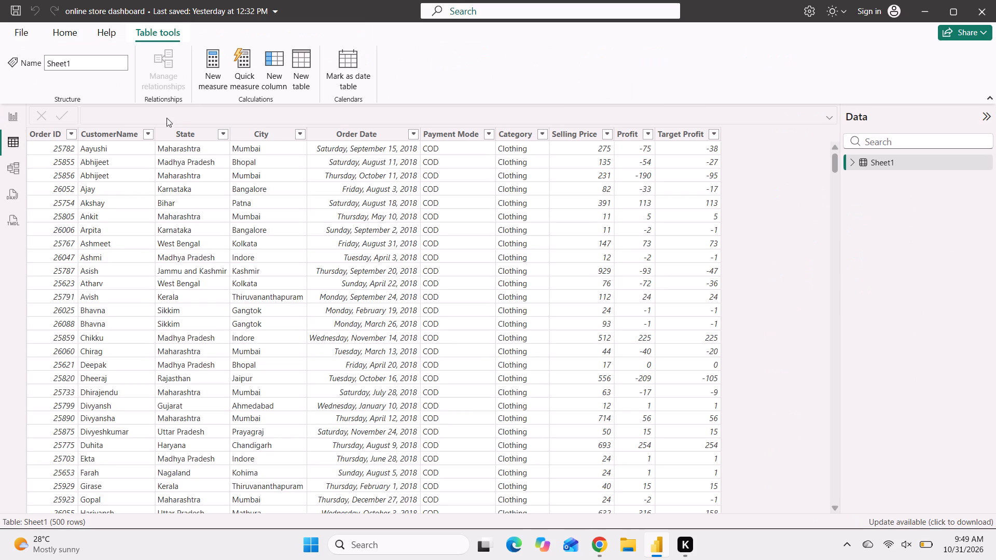
click(181, 135)
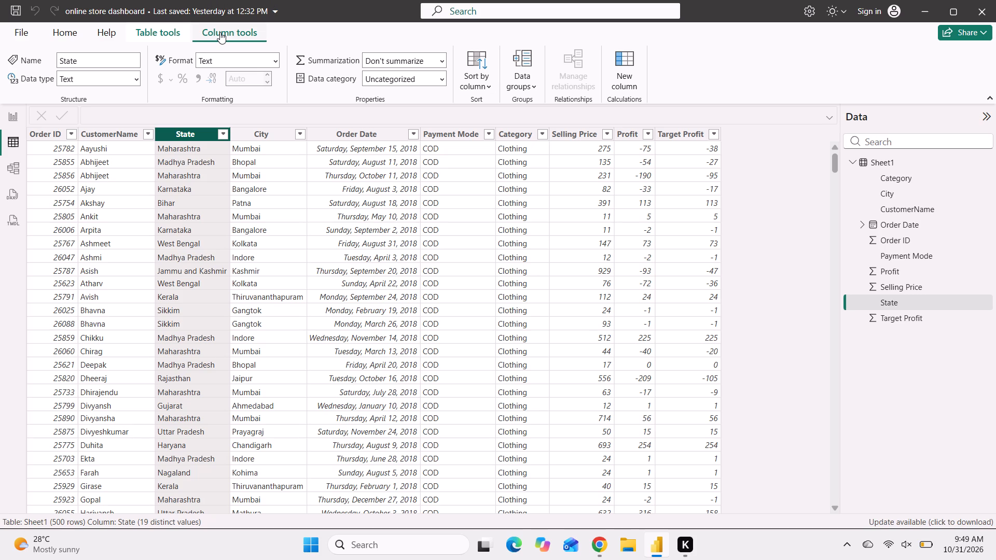
click(420, 81)
click(443, 80)
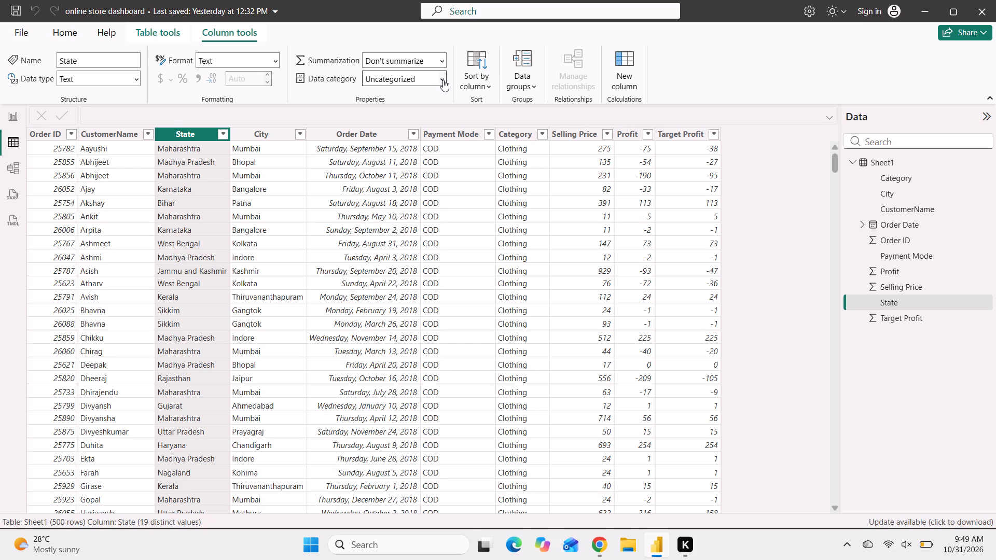
click(443, 80)
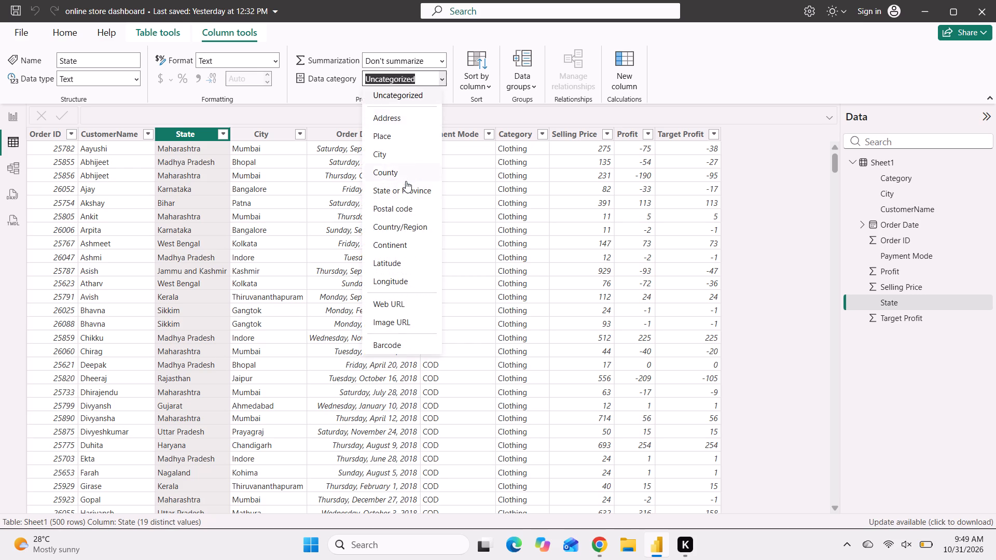
click(408, 191)
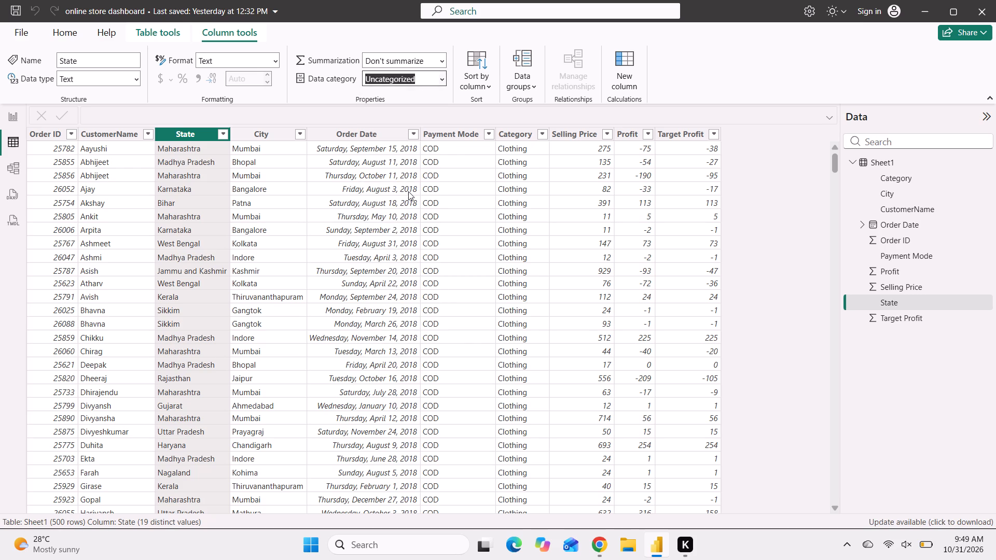
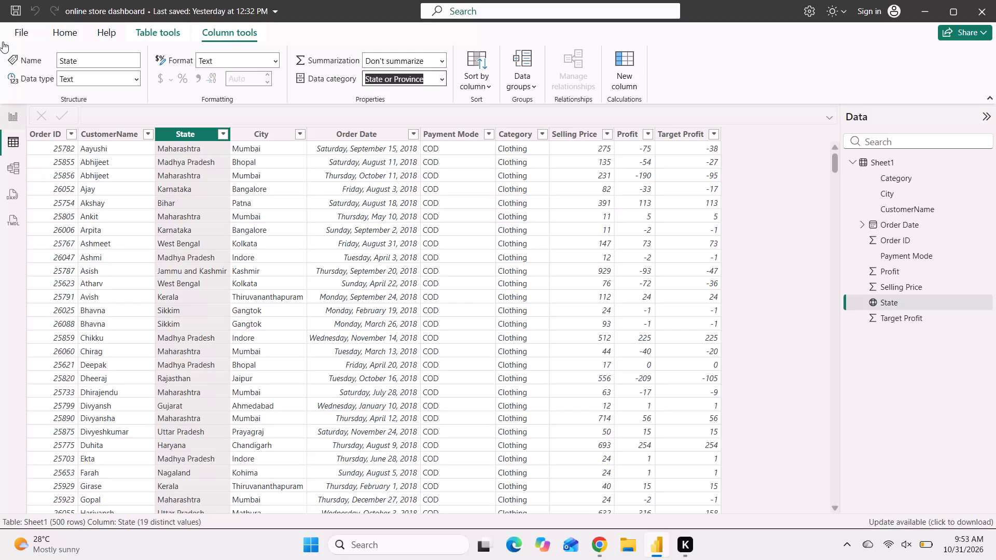
Enable the use of Map and Filled Map visuals in the global security options.
click(19, 31)
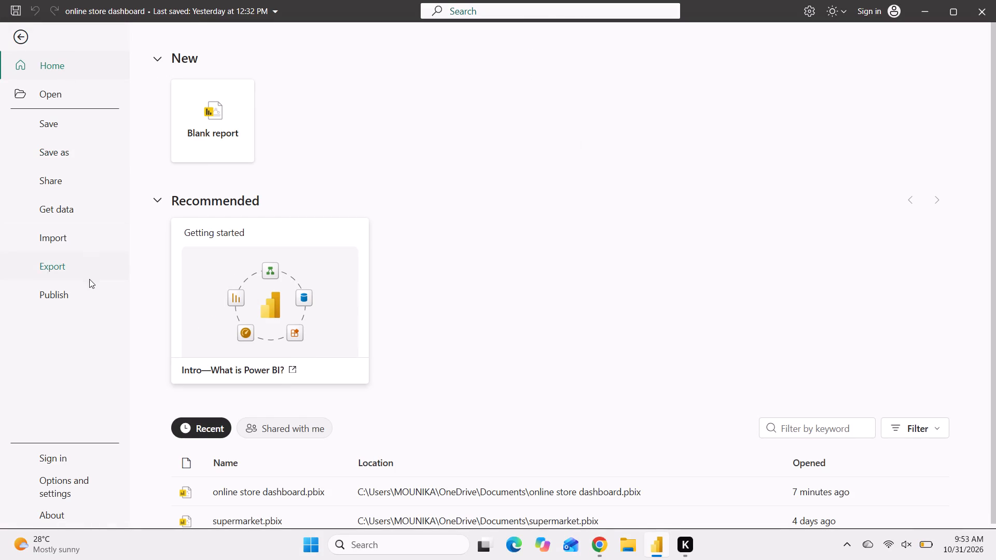
click(79, 491)
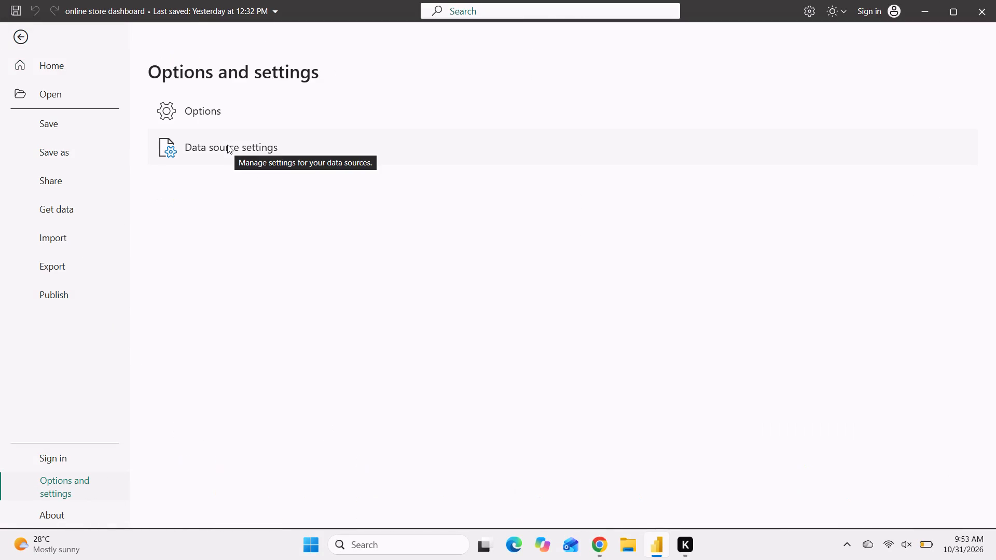
click(200, 123)
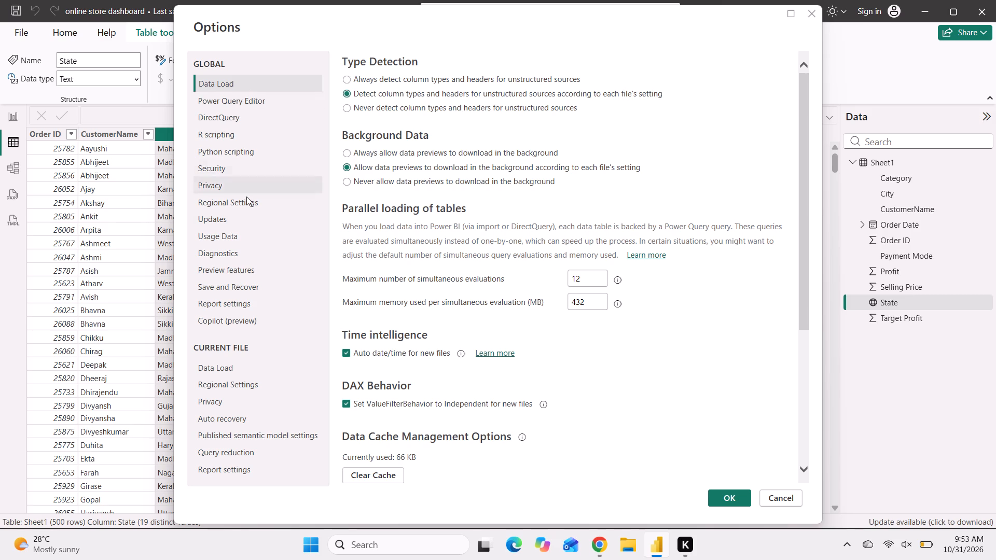
click(211, 171)
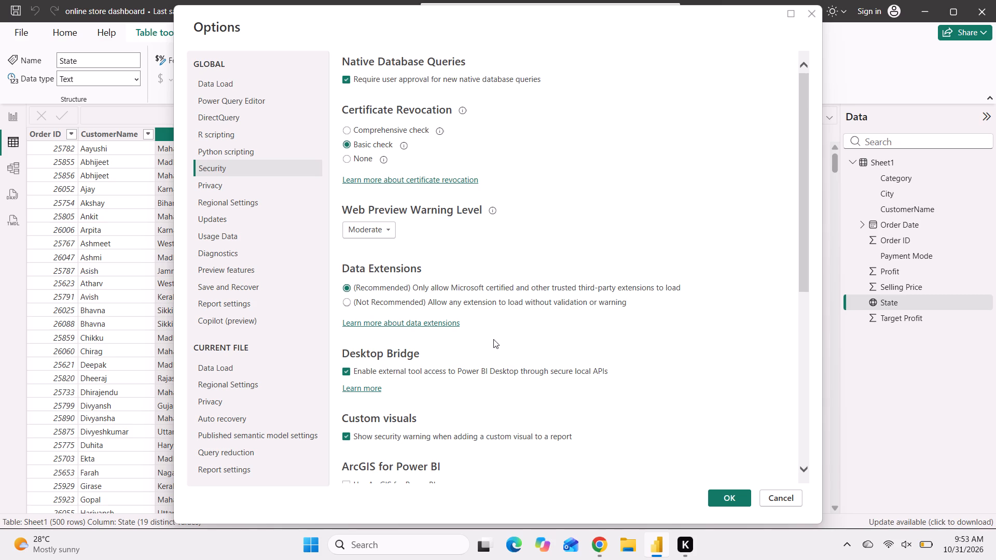
scroll(493, 339, down, 3)
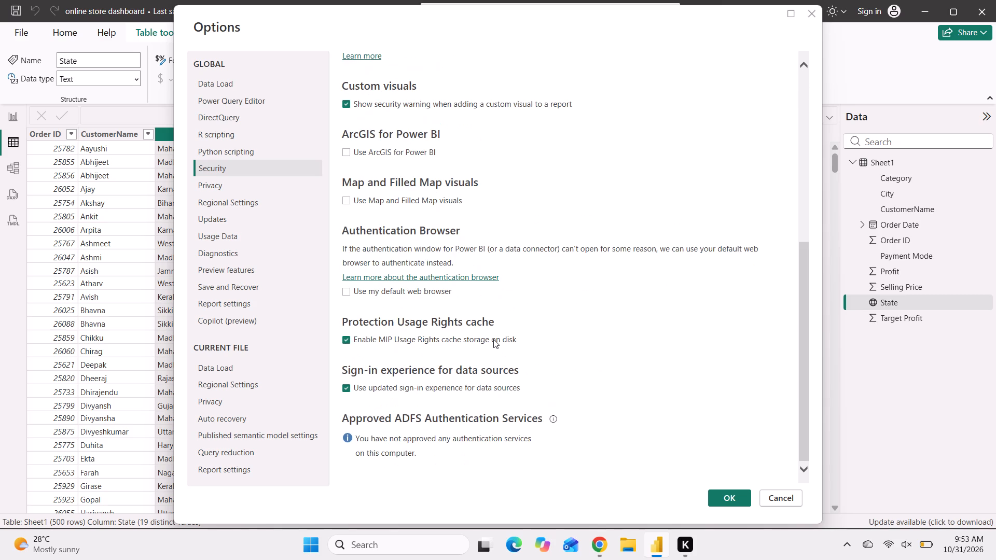
scroll(493, 339, up, 1)
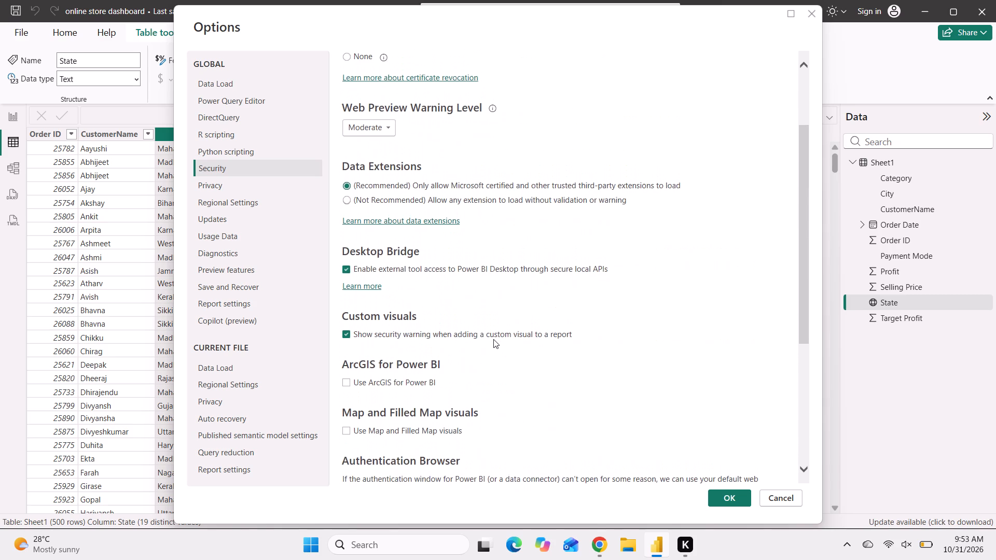
click(345, 434)
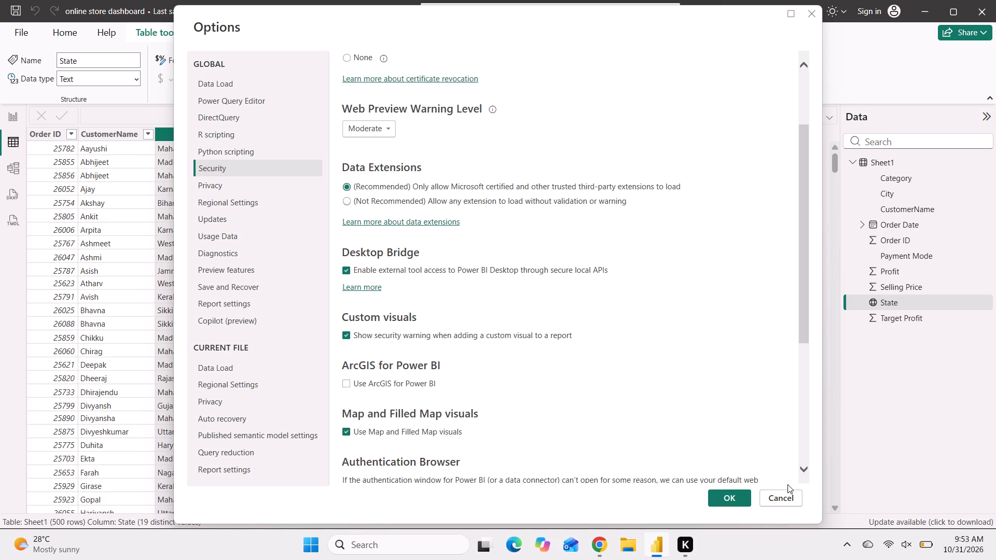
click(730, 497)
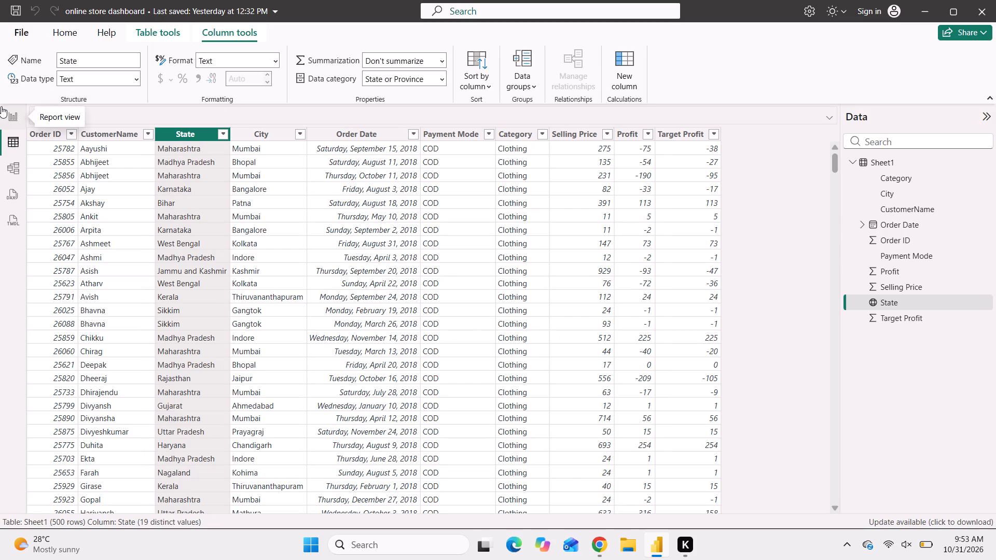
Save the online store dashboard file and return to the report view with the empty map.
click(13, 6)
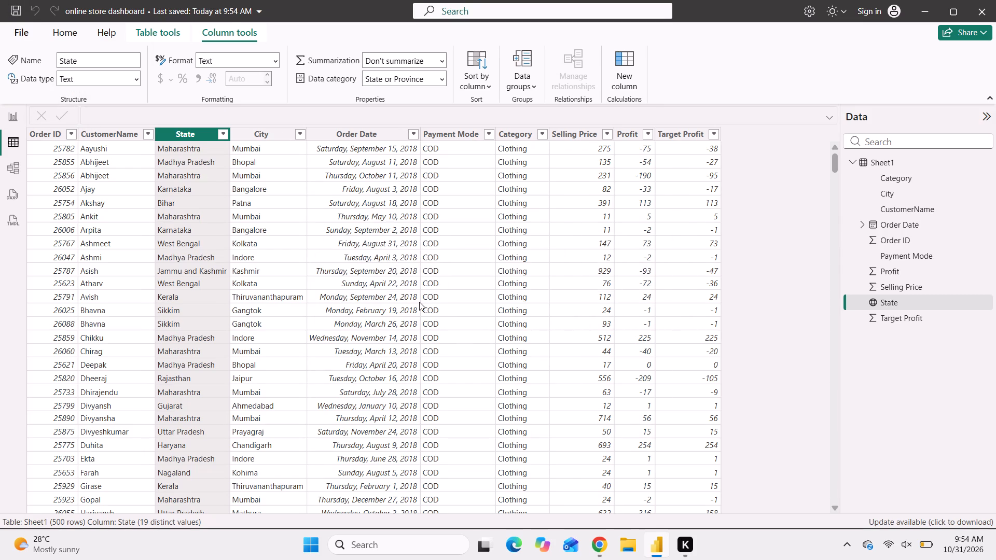
click(9, 114)
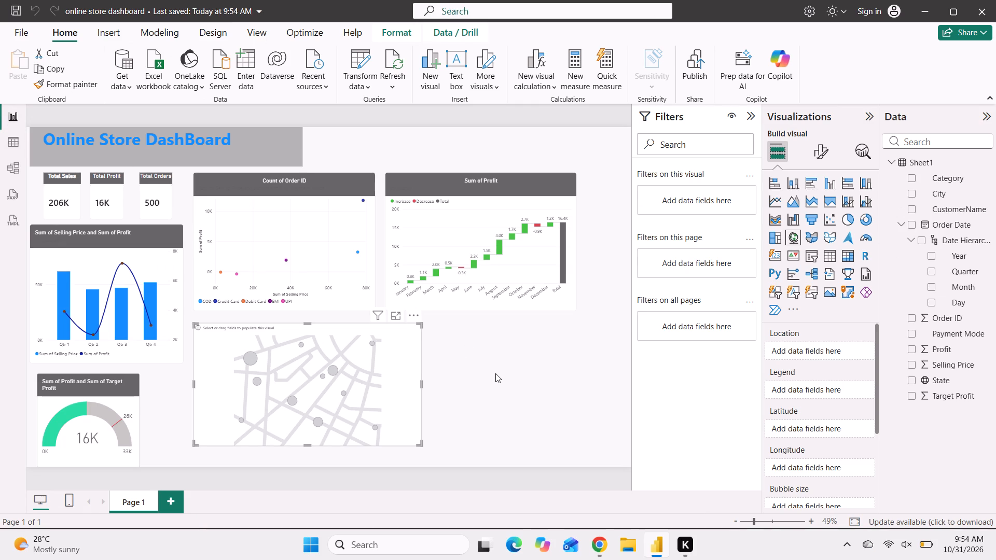
key(ctrl+s)
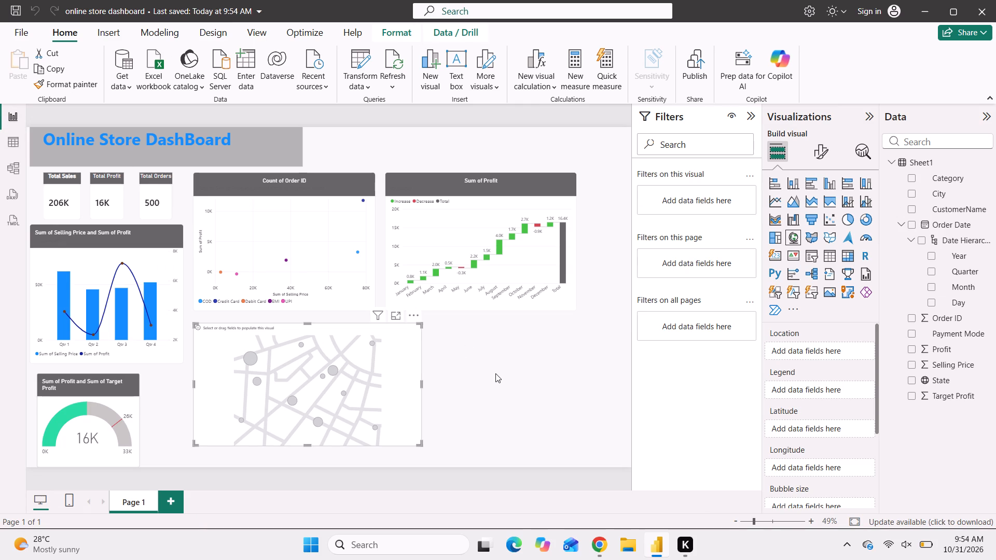
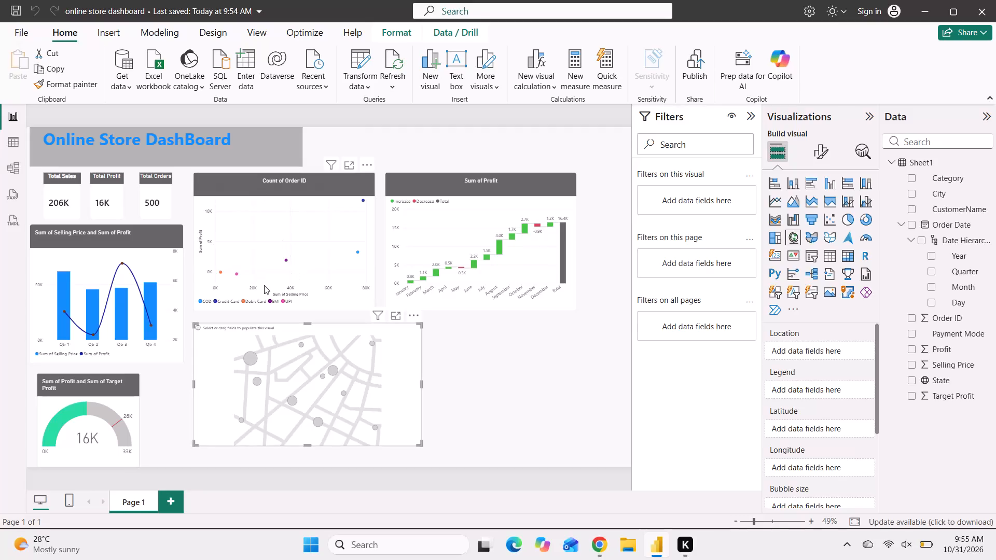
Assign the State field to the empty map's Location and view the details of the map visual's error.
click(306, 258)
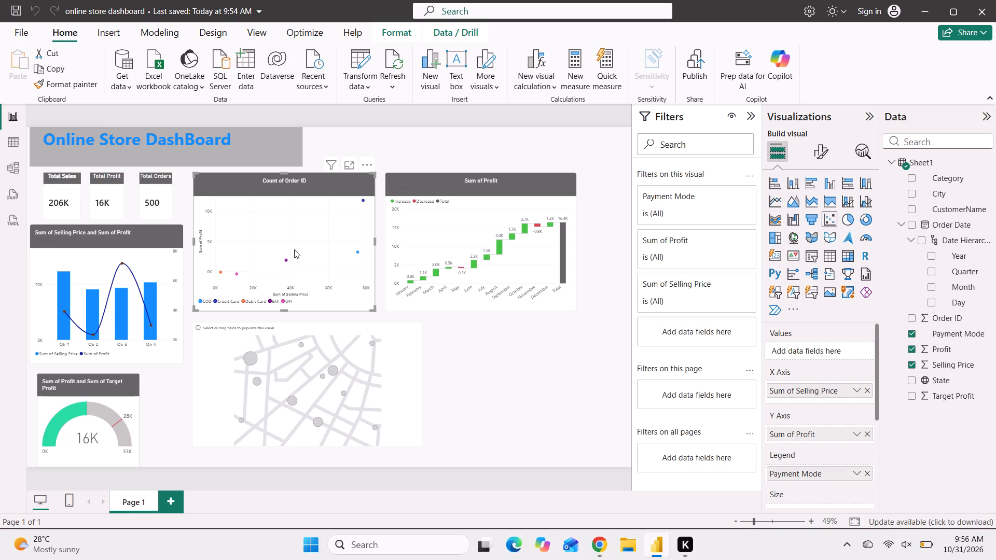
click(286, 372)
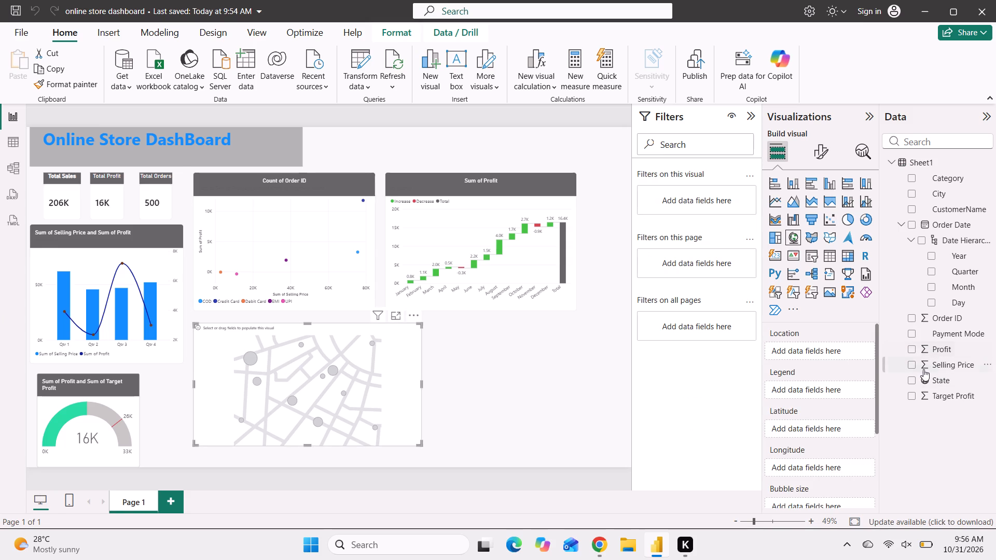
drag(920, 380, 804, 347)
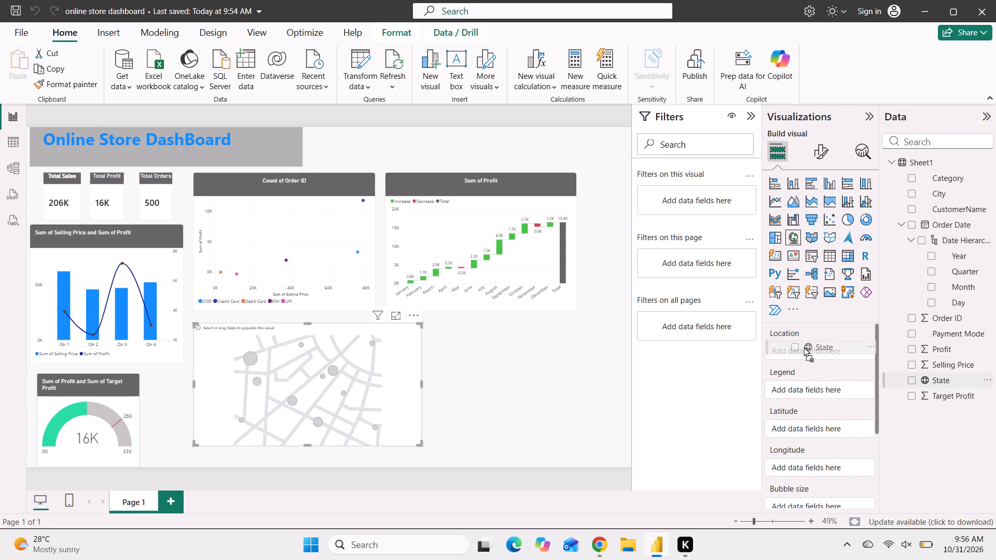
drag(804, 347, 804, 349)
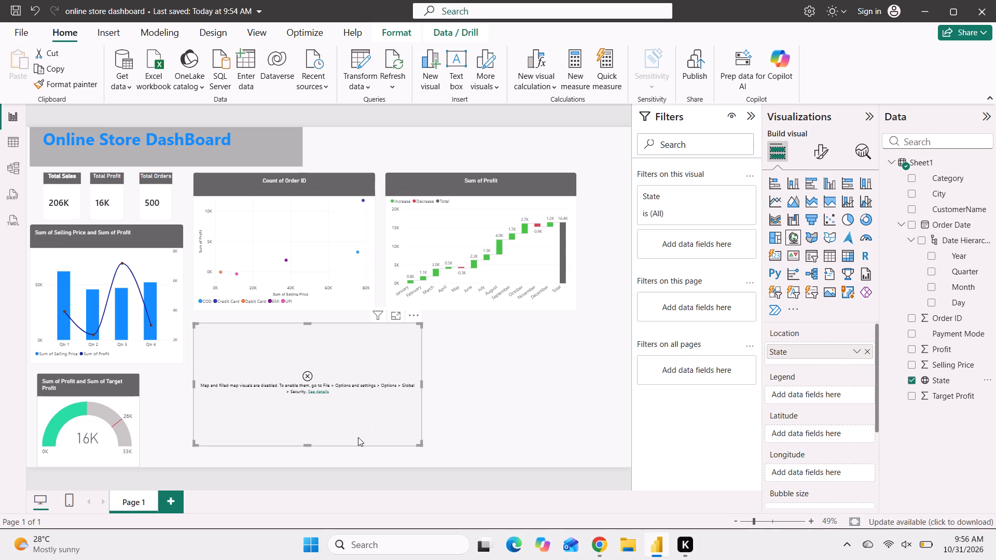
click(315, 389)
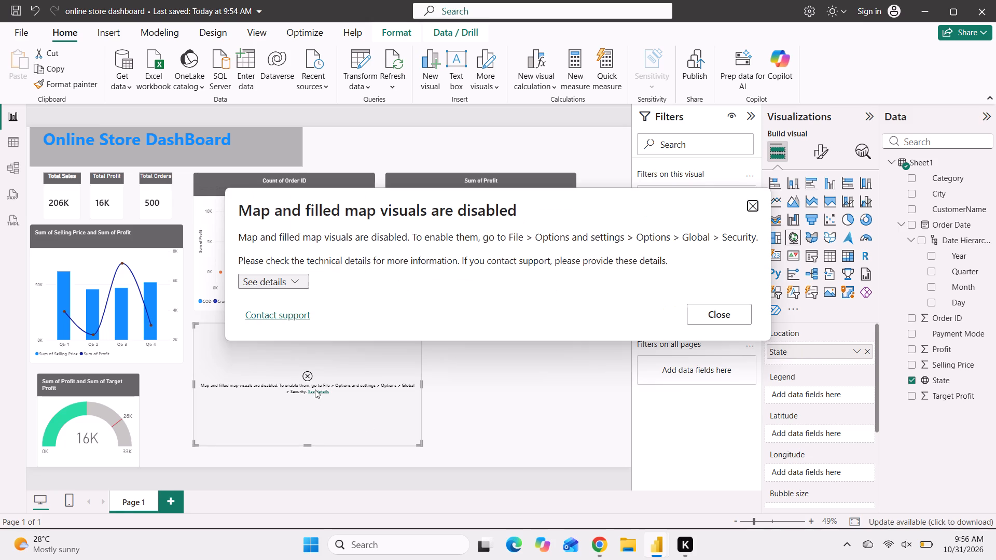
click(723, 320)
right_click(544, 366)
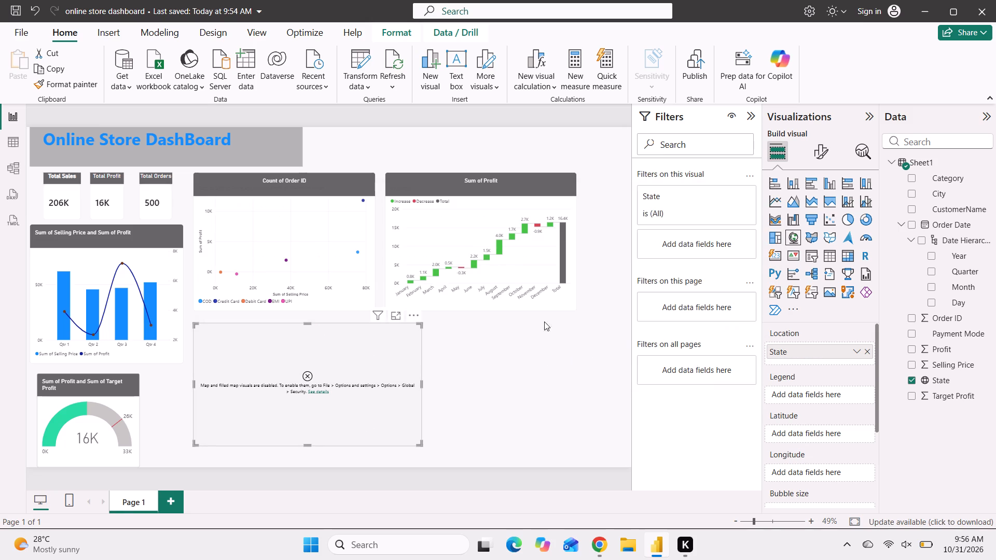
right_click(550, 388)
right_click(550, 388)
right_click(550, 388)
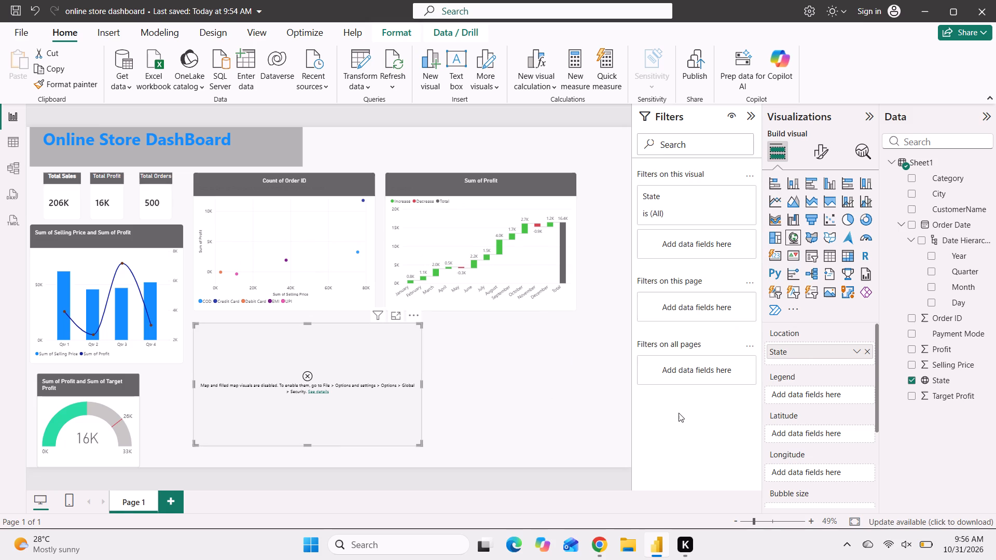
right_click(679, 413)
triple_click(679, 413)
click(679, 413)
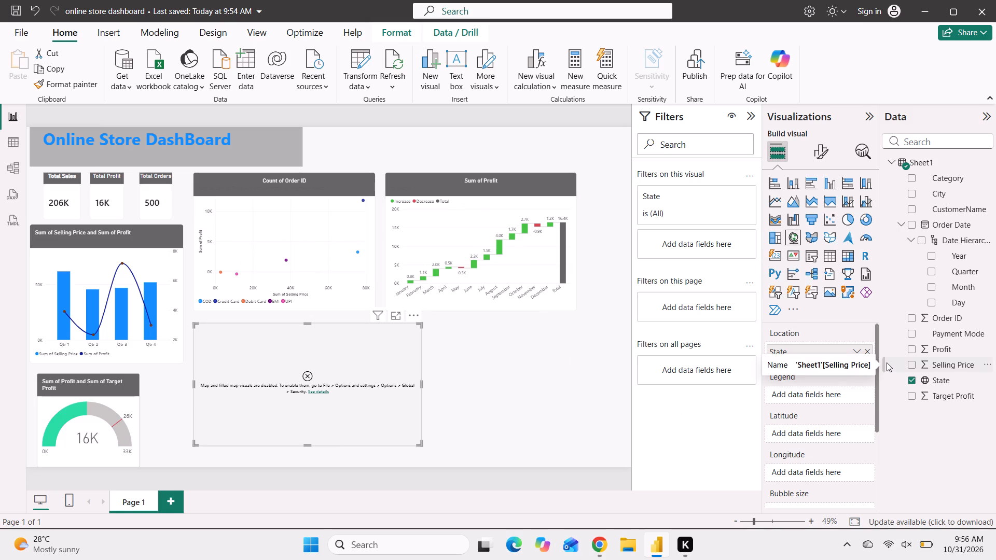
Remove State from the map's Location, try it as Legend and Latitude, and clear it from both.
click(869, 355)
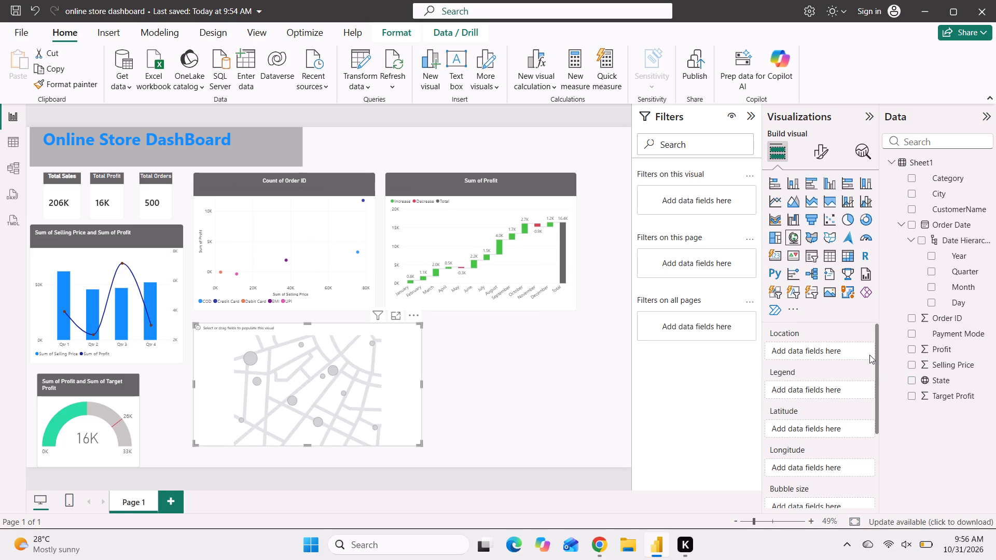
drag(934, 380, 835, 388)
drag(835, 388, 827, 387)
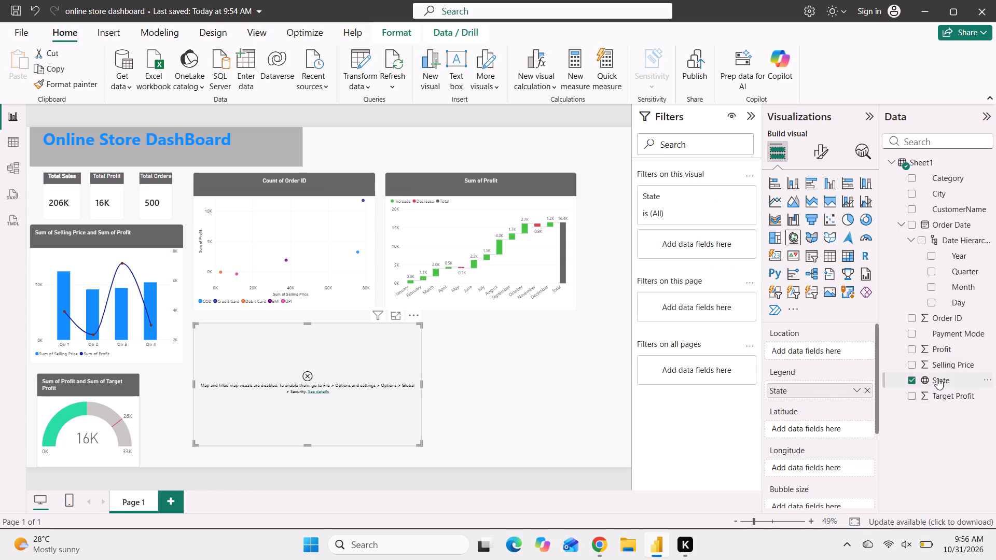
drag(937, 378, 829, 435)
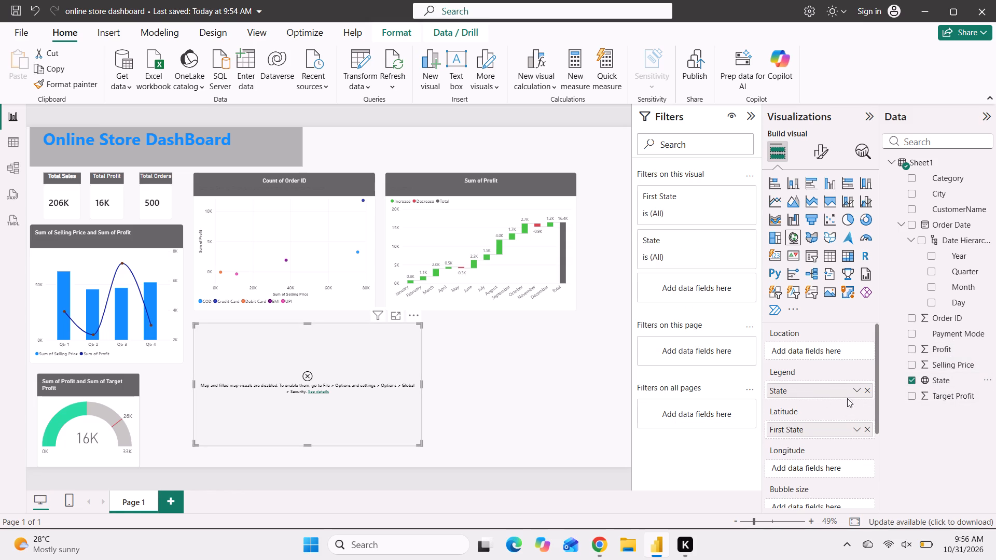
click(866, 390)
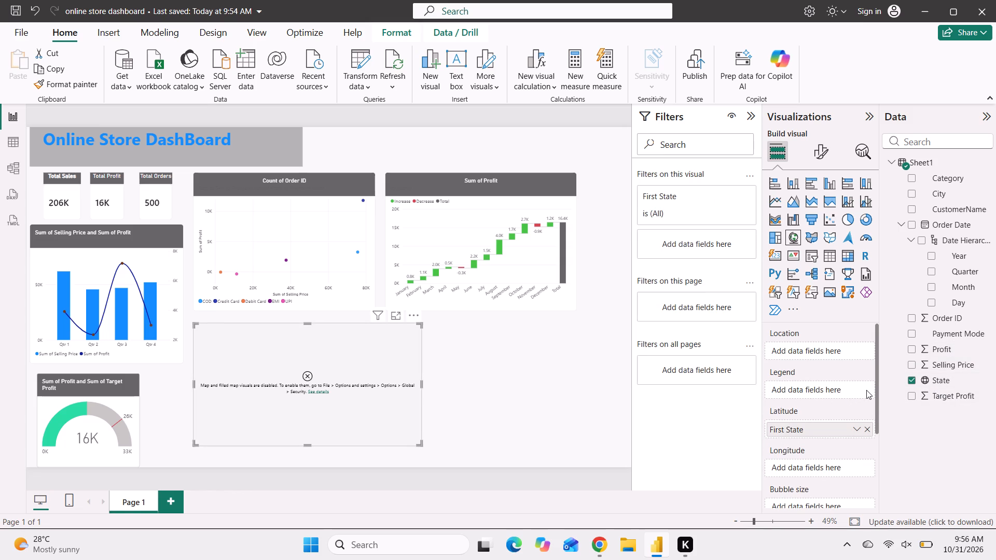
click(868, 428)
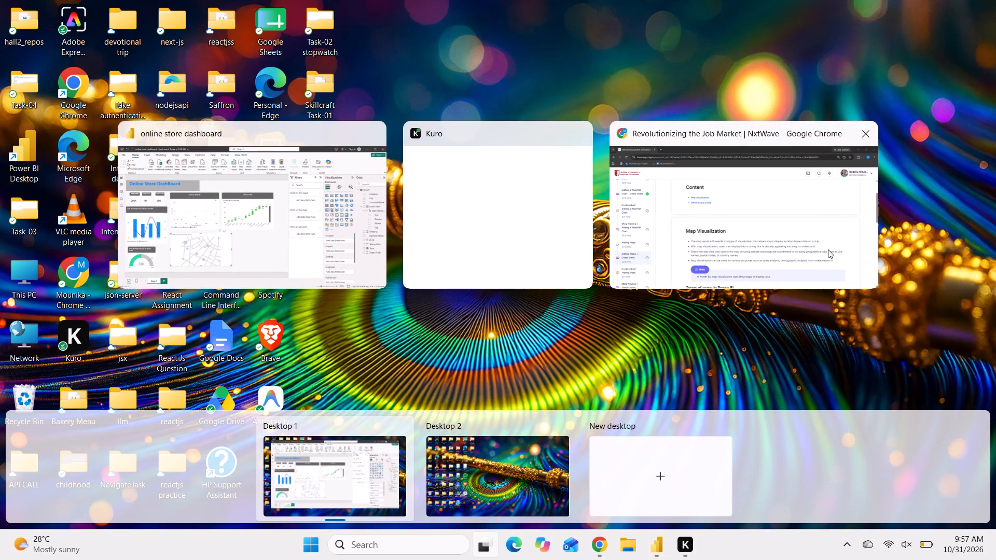
Switch to Google Chrome and open the slides of the Adding Maps lesson.
click(828, 249)
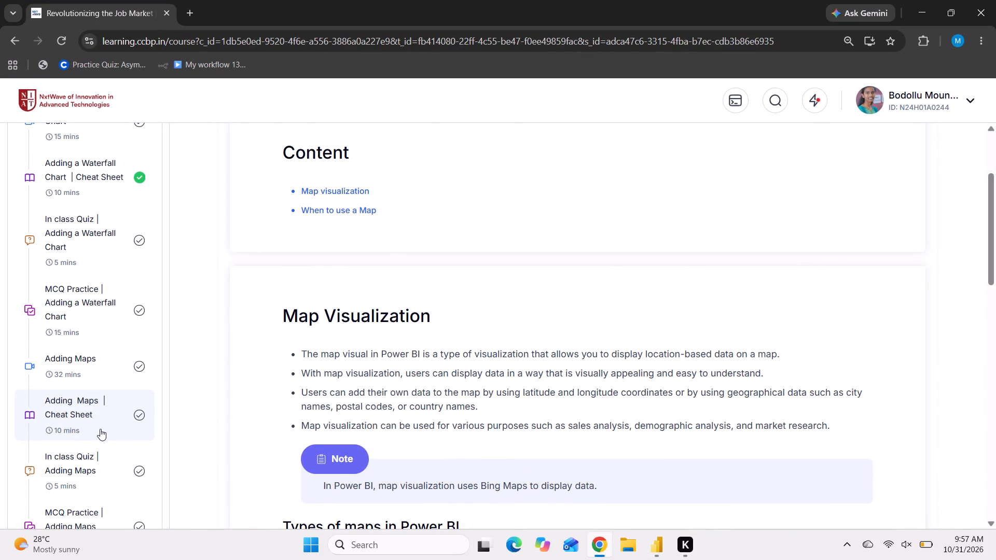
click(79, 368)
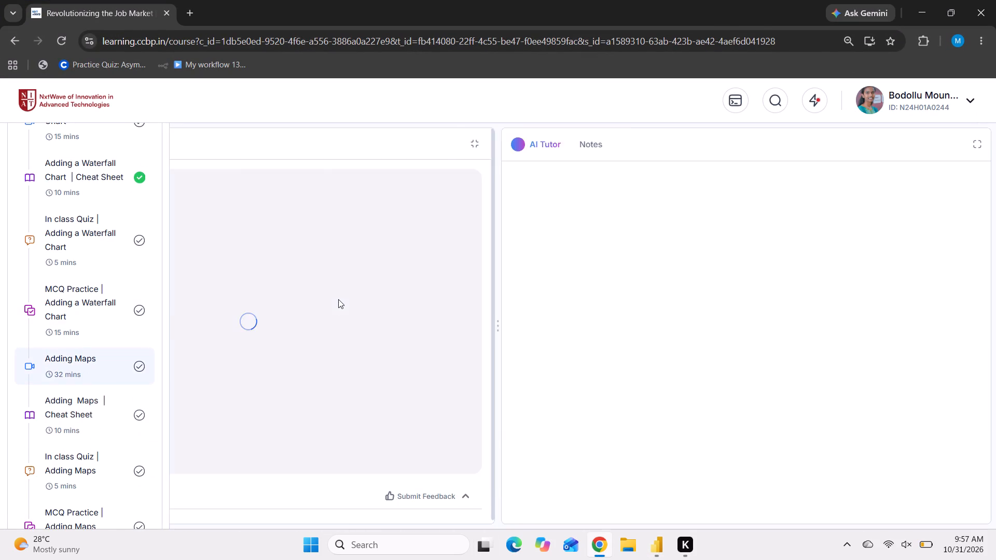
scroll(350, 376, down, 3)
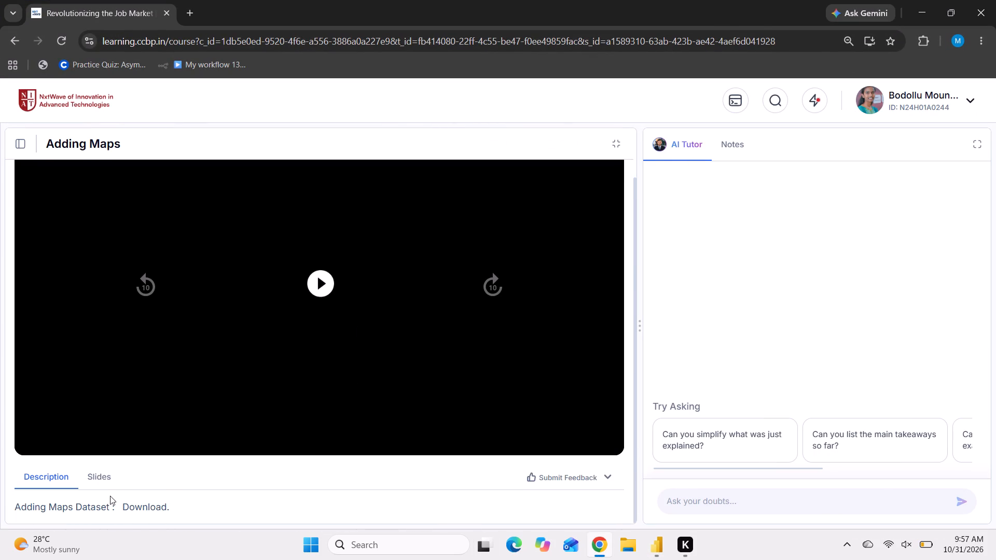
click(102, 486)
scroll(102, 486, down, 3)
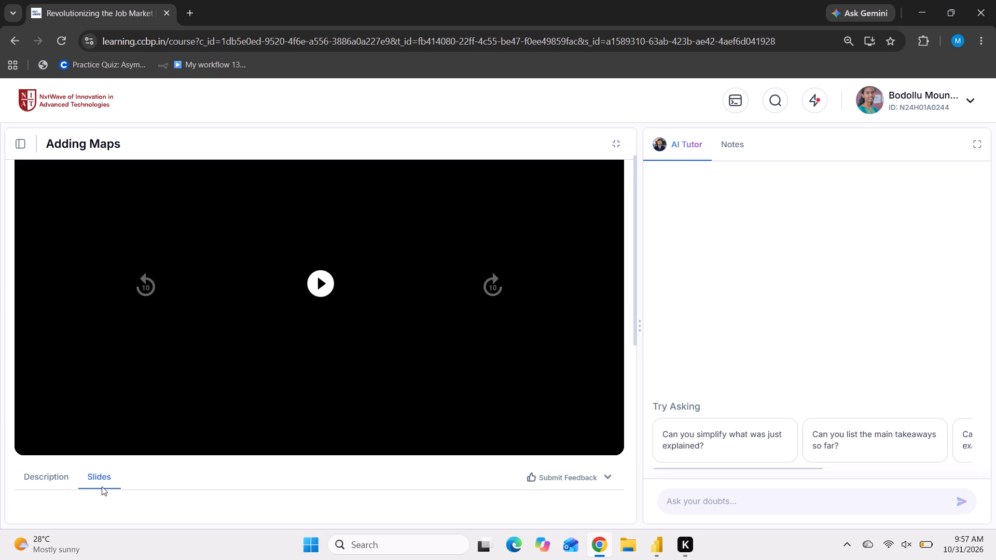
scroll(102, 486, down, 11)
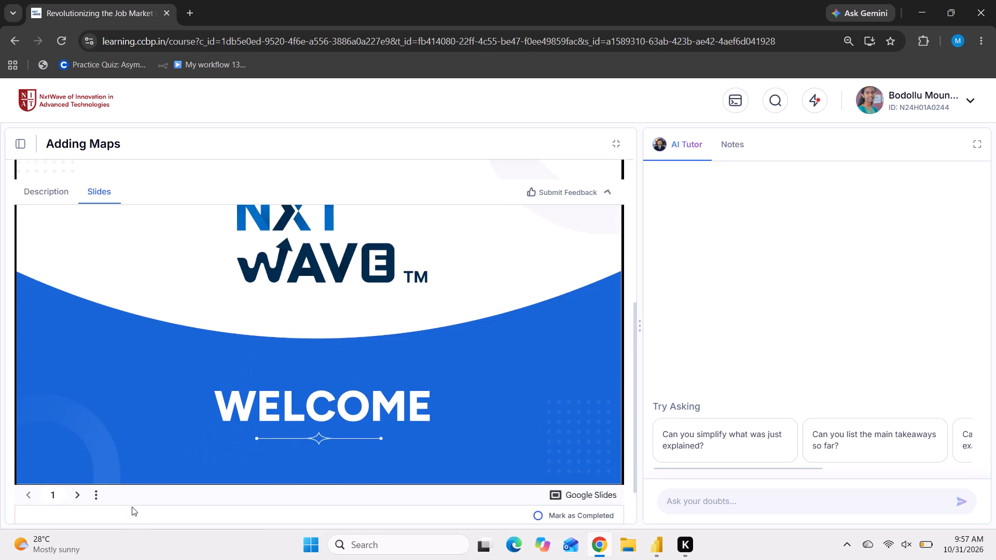
scroll(132, 507, down, 1)
Read through the Adding Maps slides on the data category, enabling map visuals, and the map's field assignments.
click(381, 315)
click(381, 315)
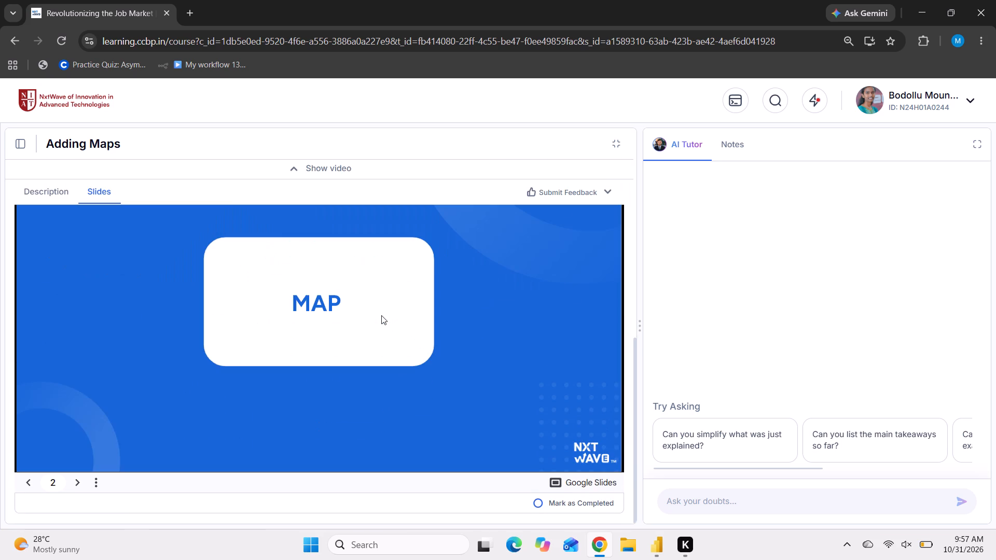
click(381, 315)
click(381, 315)
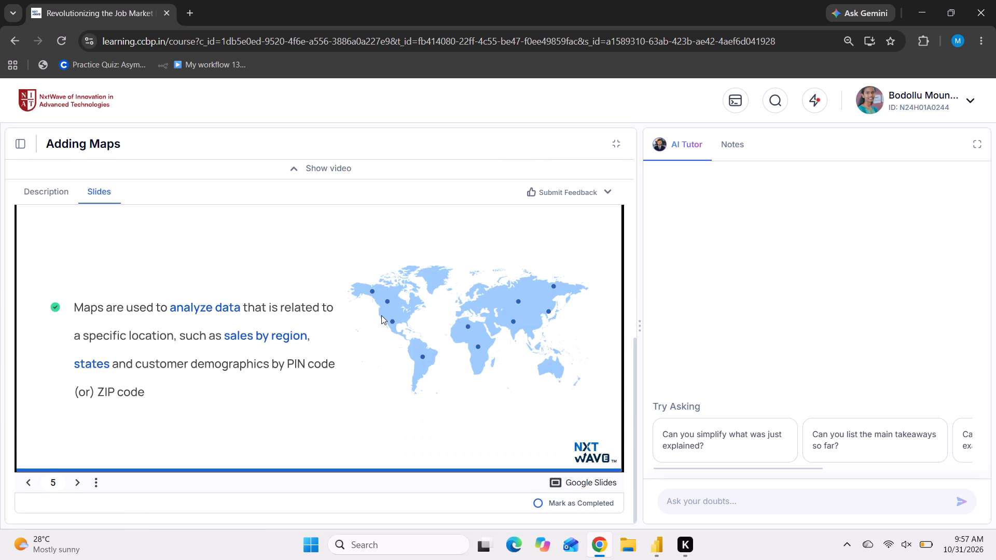
click(381, 315)
click(381, 315)
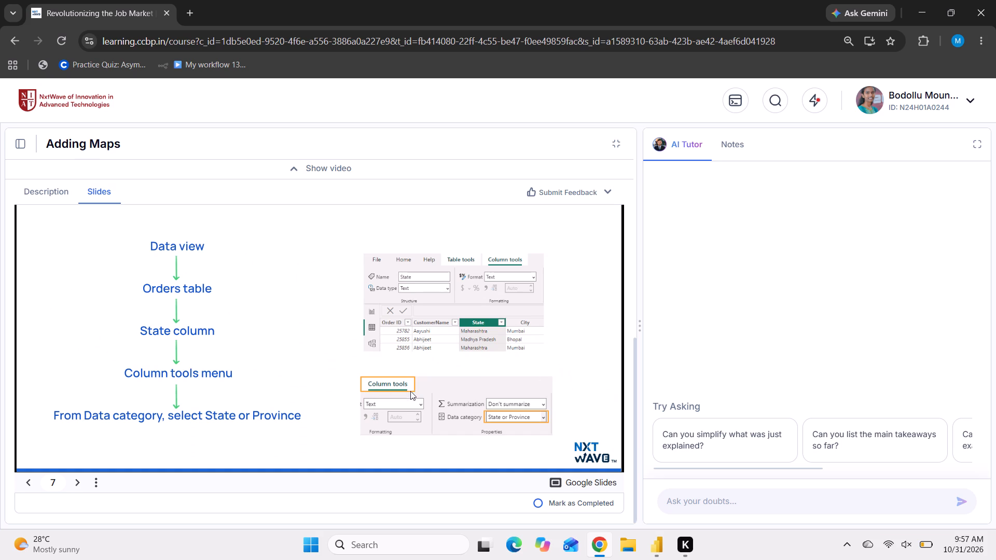
click(569, 366)
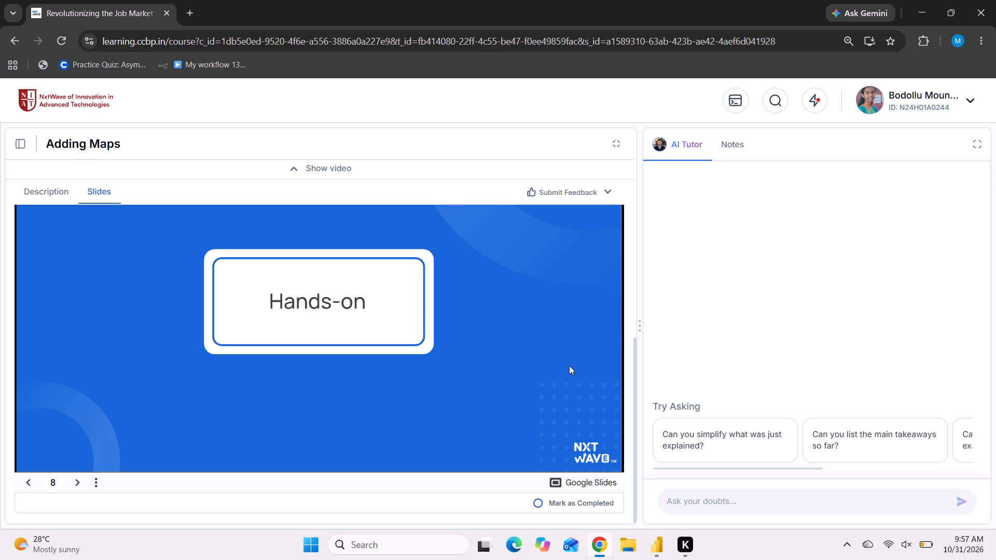
click(569, 366)
click(569, 366)
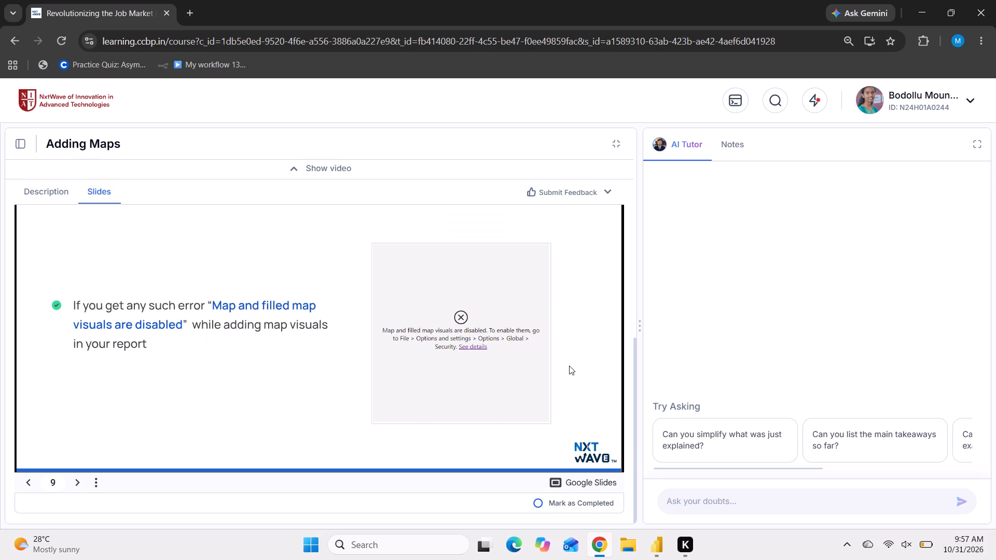
click(569, 366)
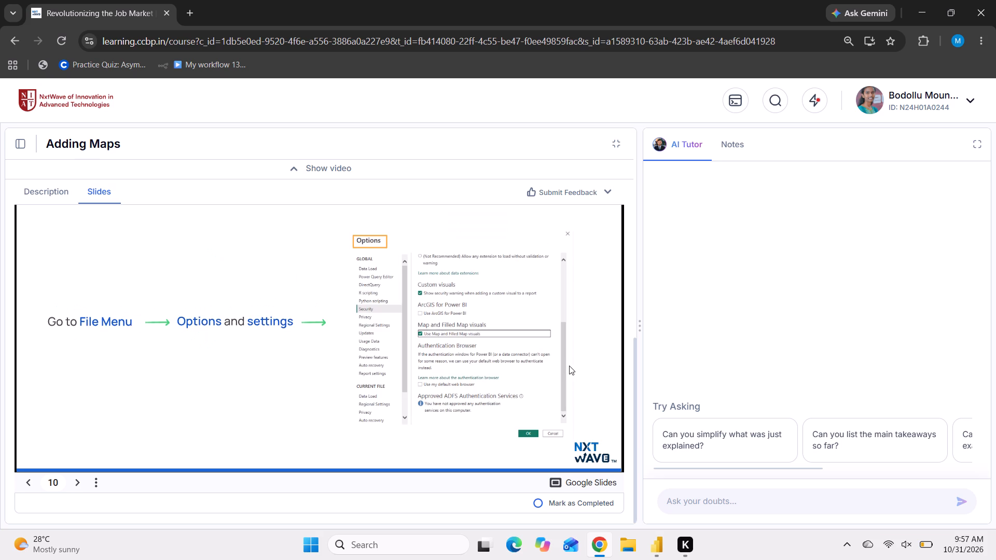
click(569, 366)
click(569, 366)
click(569, 366)
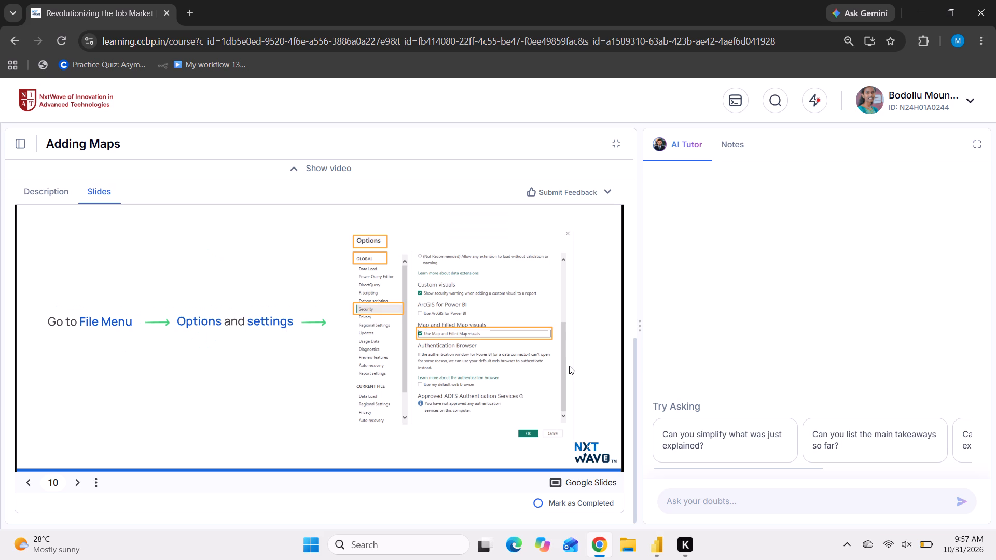
click(569, 366)
click(569, 366)
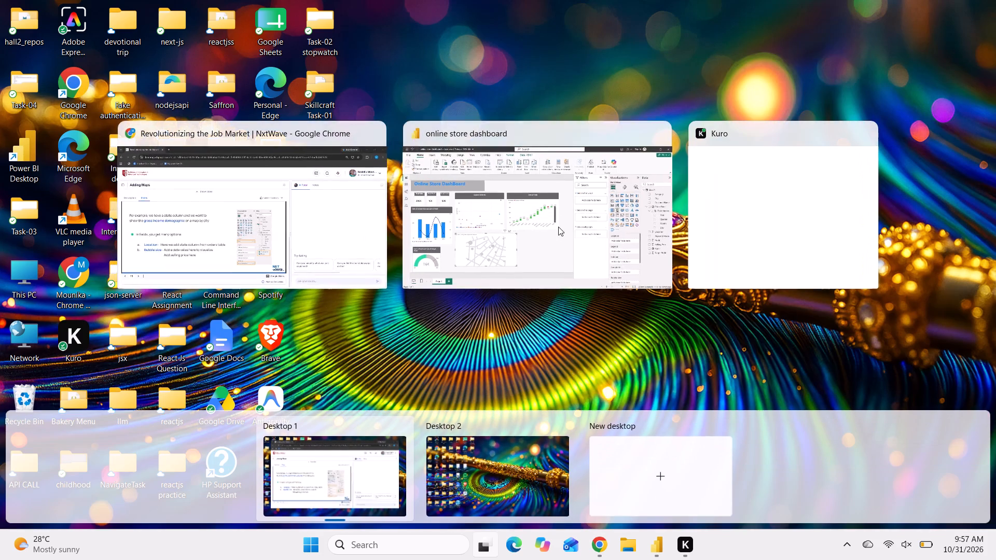
Switch back to Power BI Desktop and assign State to the map's Location and Selling Price to its Bubble size.
click(548, 145)
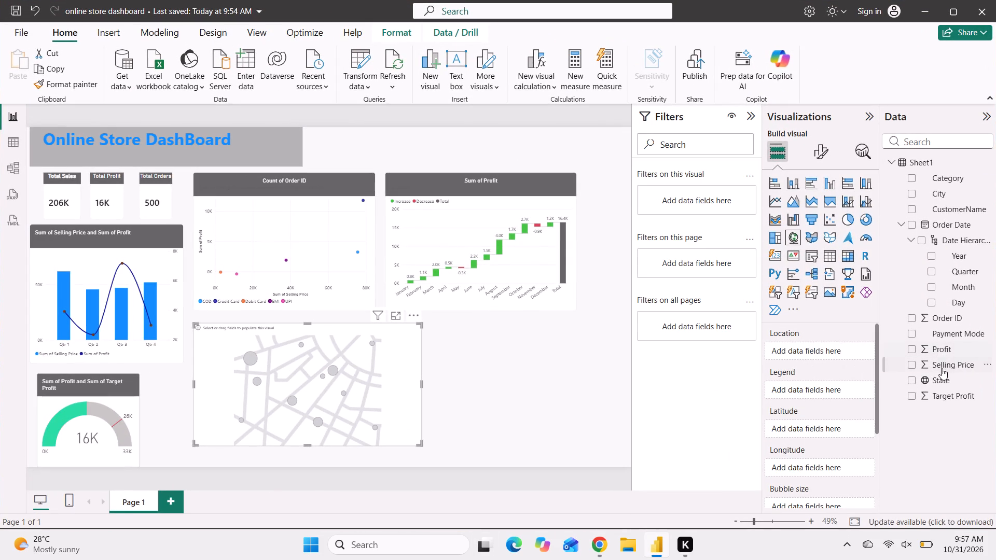
drag(932, 377, 834, 353)
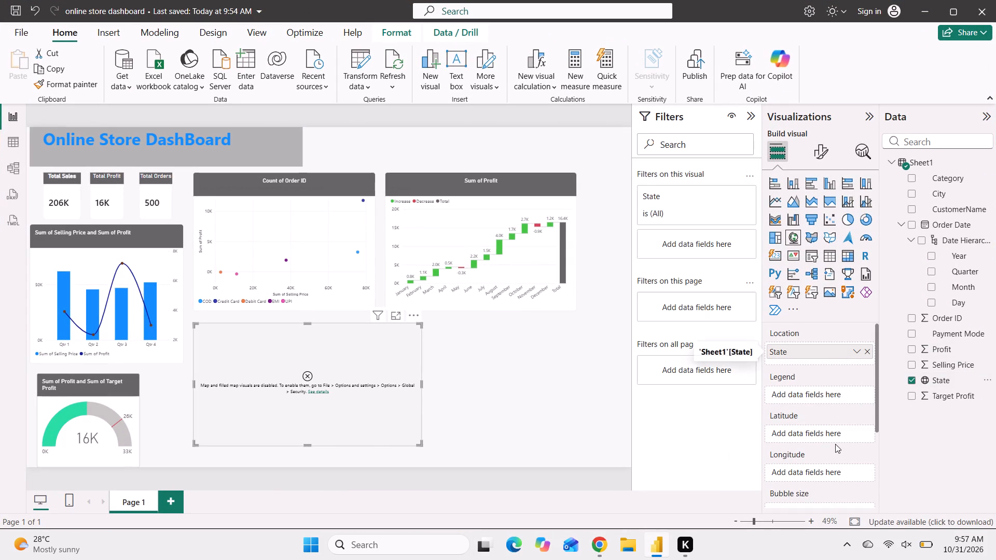
scroll(835, 444, down, 2)
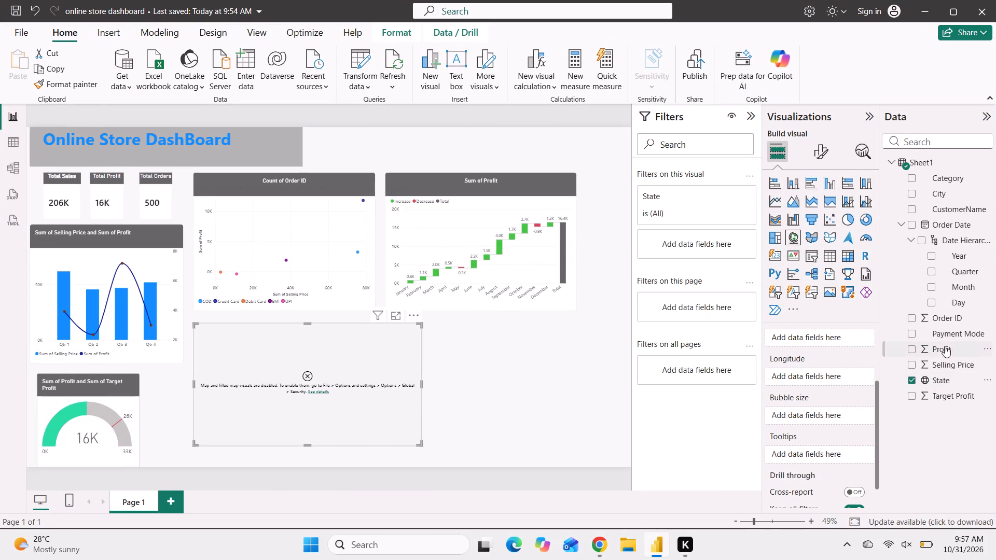
drag(945, 365, 823, 415)
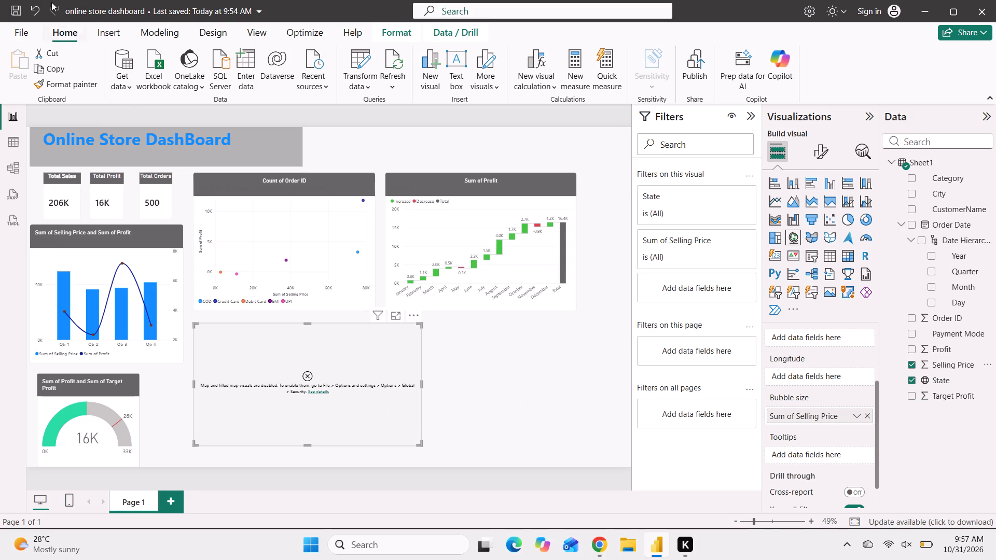
Save the online store dashboard file and close Power BI Desktop.
click(10, 7)
click(995, 0)
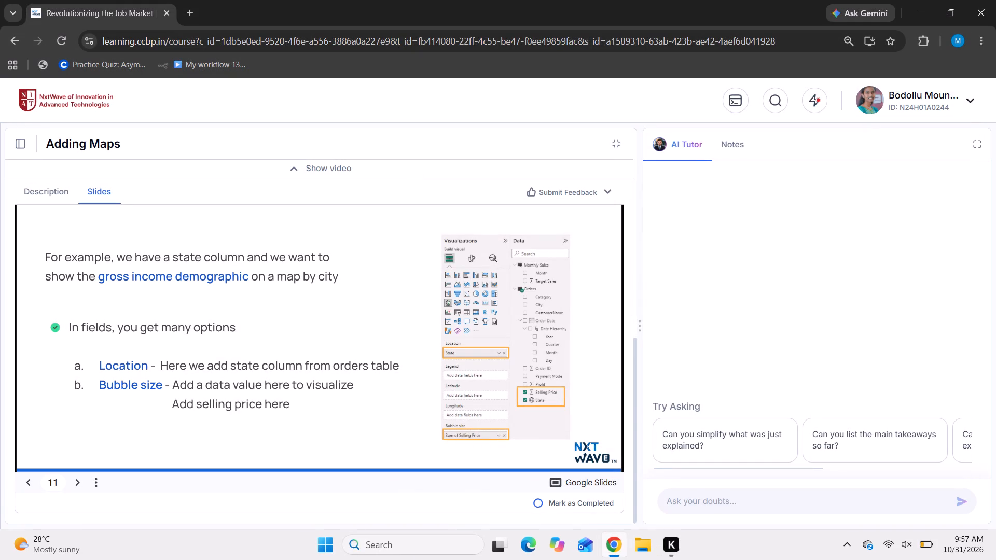
Relaunch Power BI Desktop and reopen the recent file online store dashboard.pbix.
click(407, 547)
text(power)
key(Return)
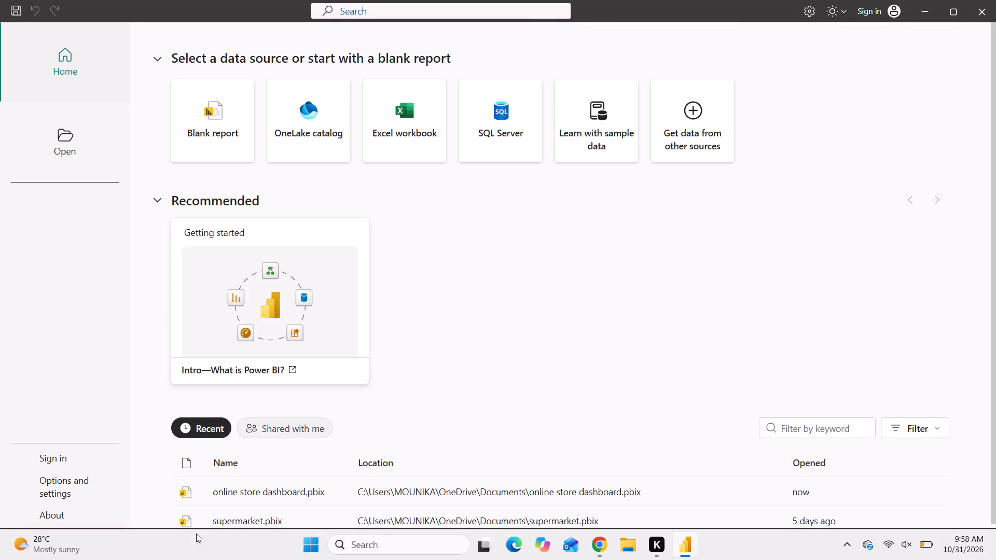
click(245, 492)
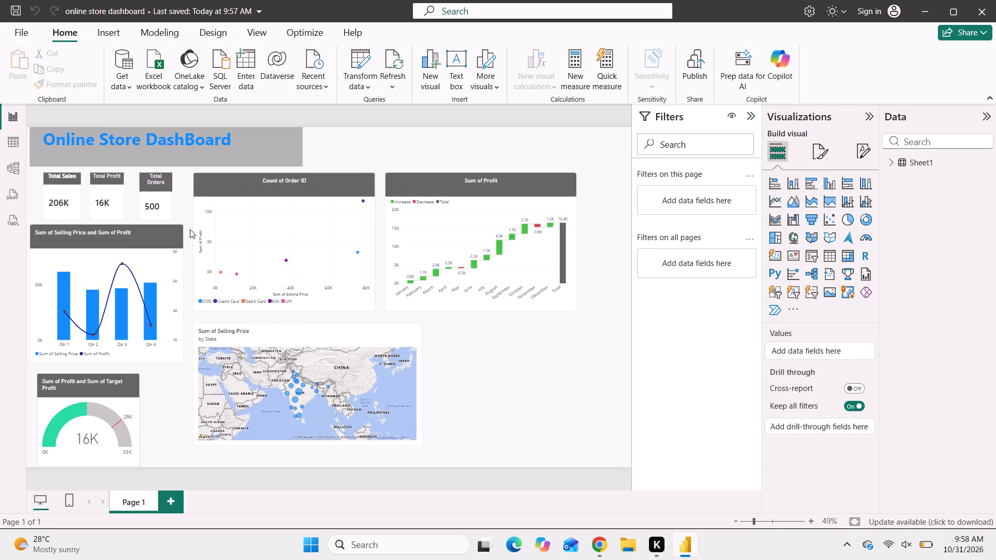
Select the Sum of Selling Price by State map on the dashboard.
click(238, 355)
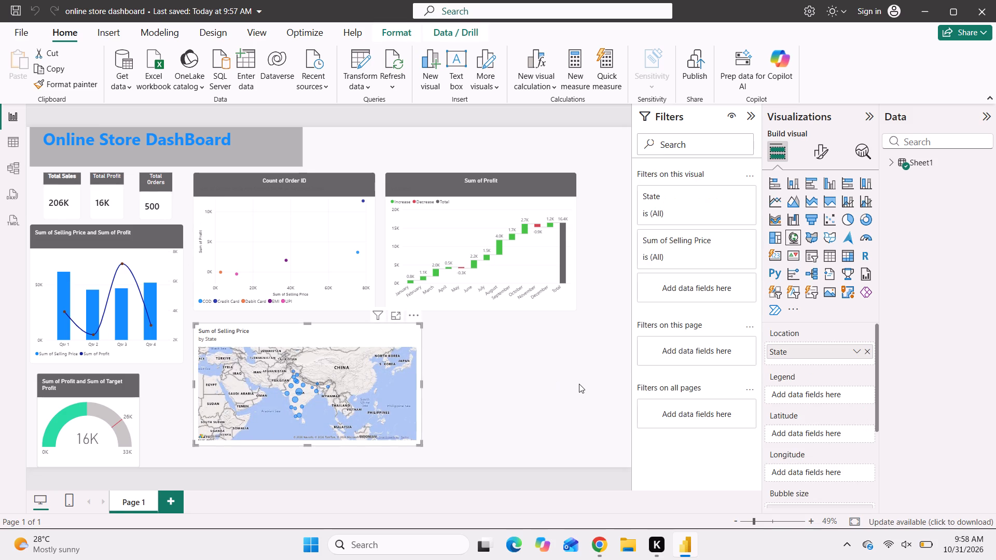
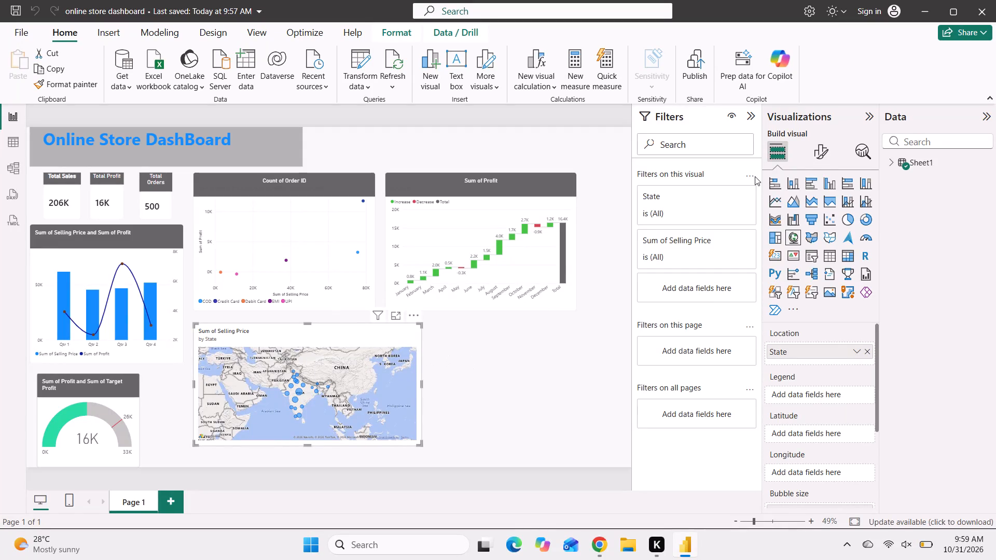
Set the Selling Price map's title text color to white and its title background to dark gray.
click(825, 159)
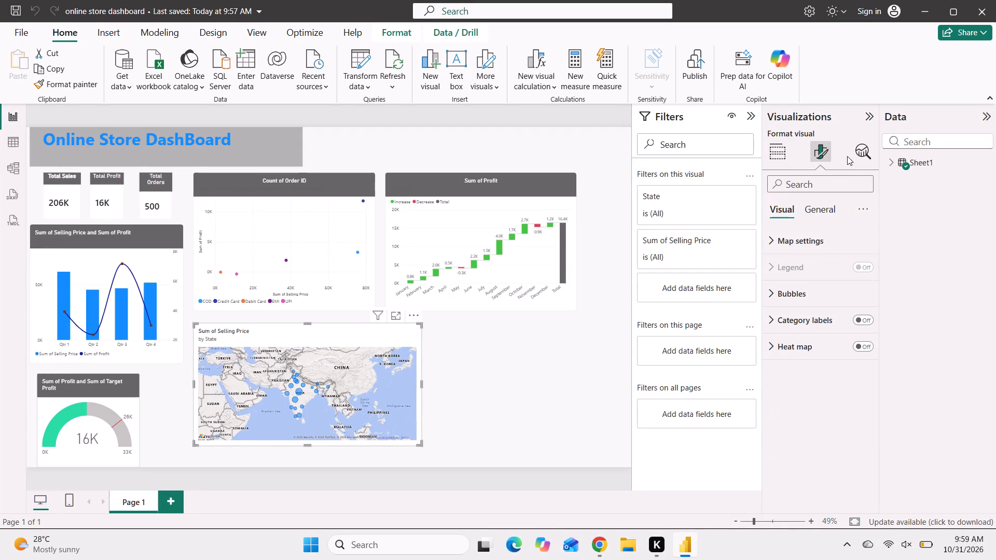
click(852, 153)
click(865, 154)
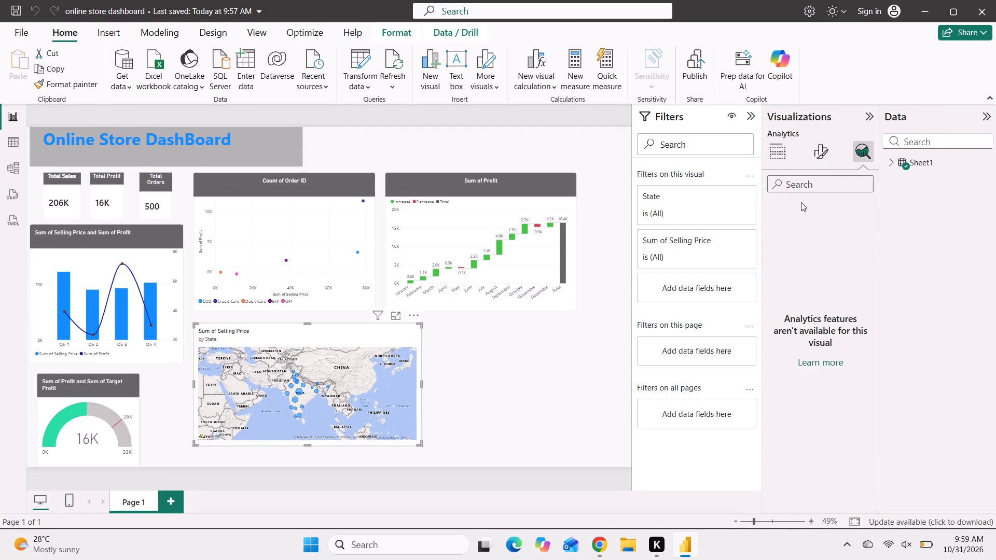
click(820, 161)
click(824, 212)
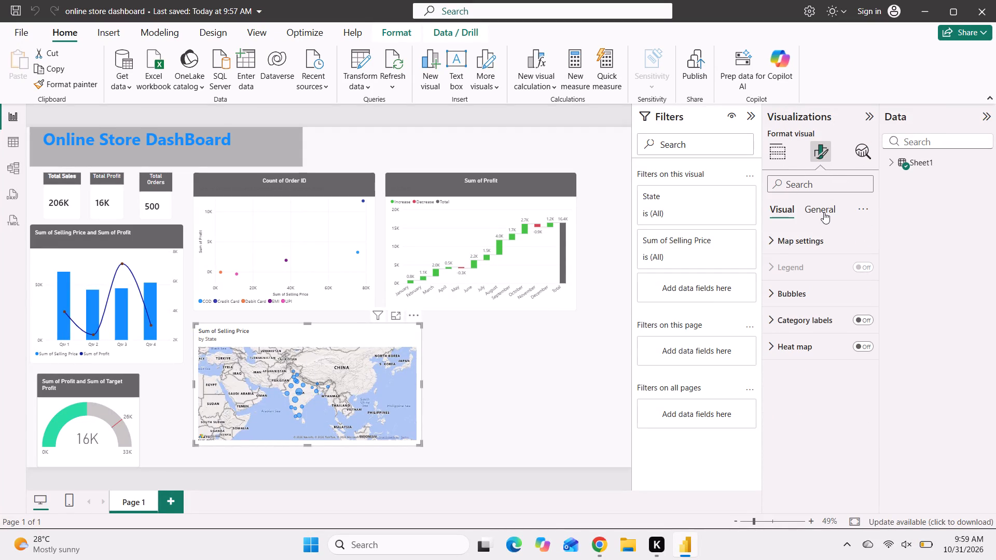
click(806, 266)
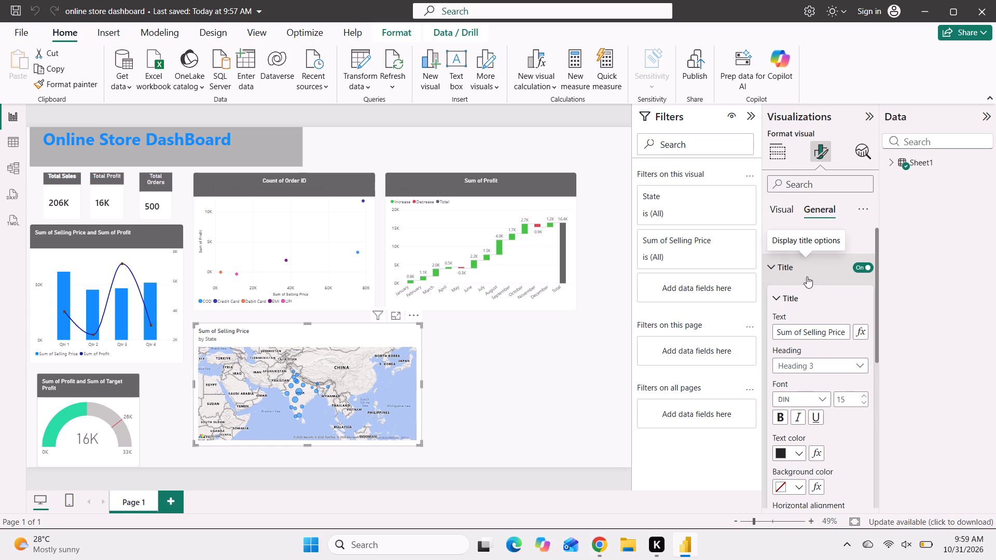
click(800, 456)
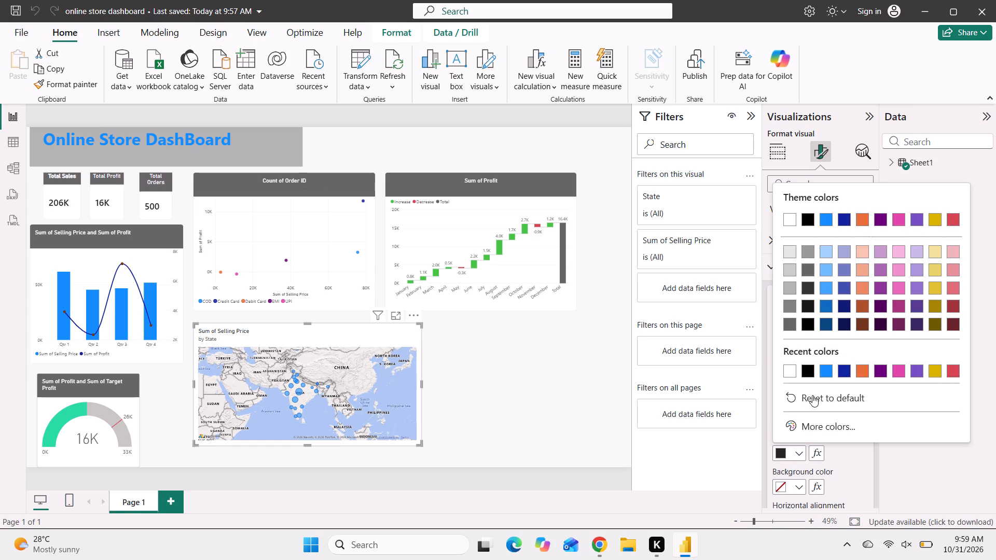
click(789, 369)
click(797, 483)
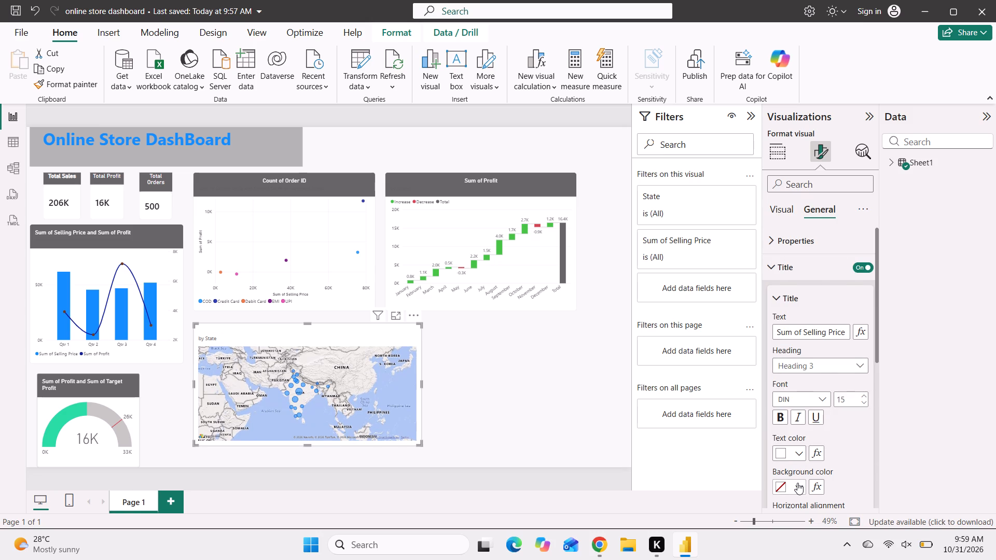
click(788, 318)
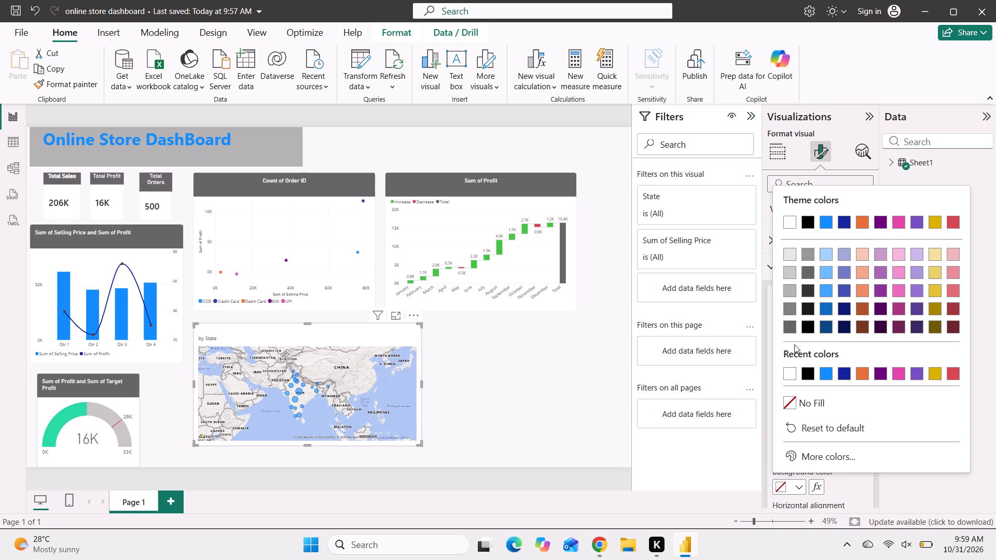
click(786, 320)
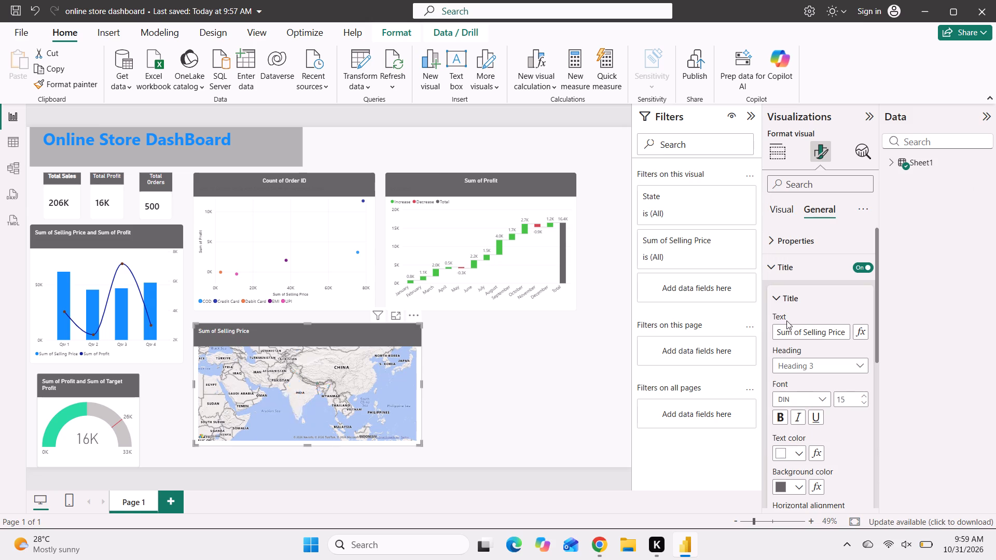
Center the map's title horizontally.
scroll(806, 425, down, 1)
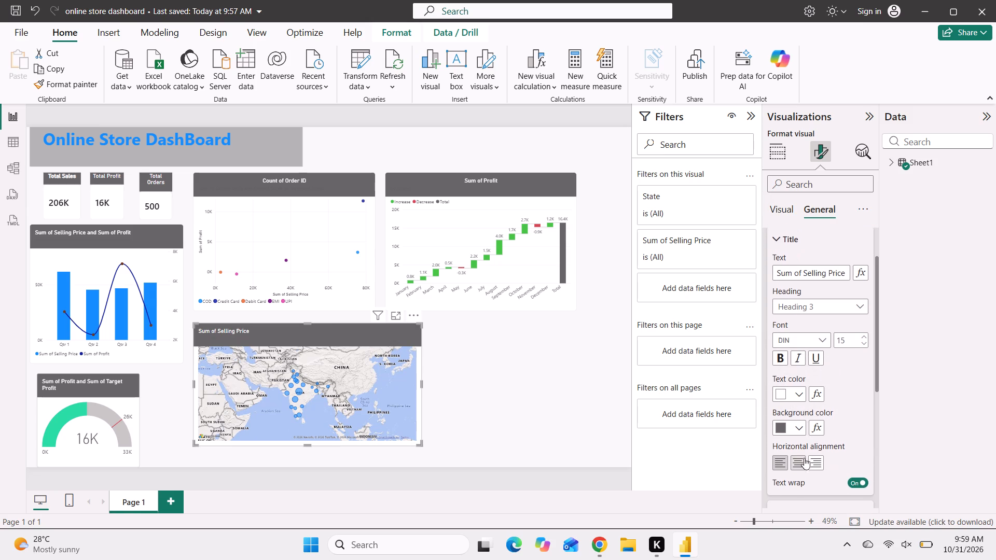
click(804, 463)
scroll(773, 345, up, 6)
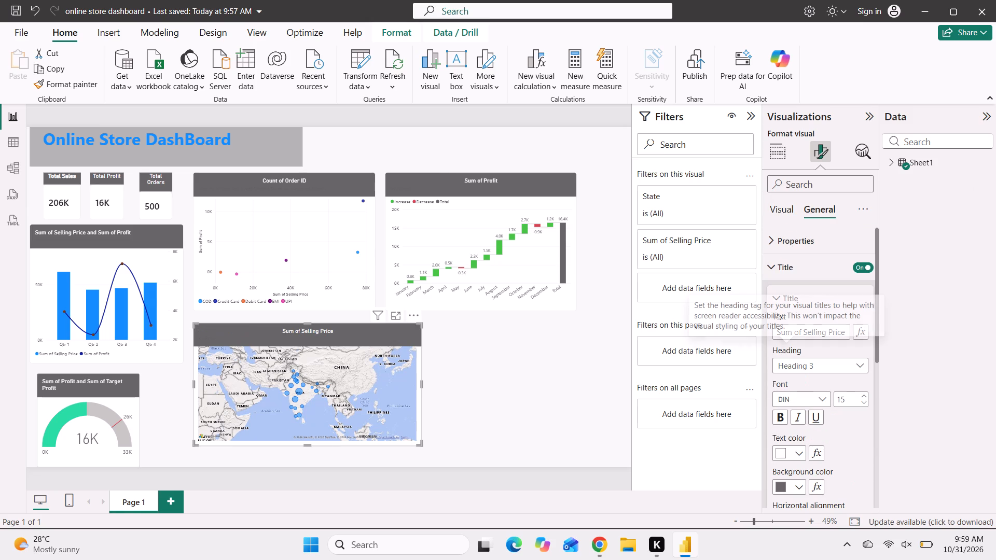
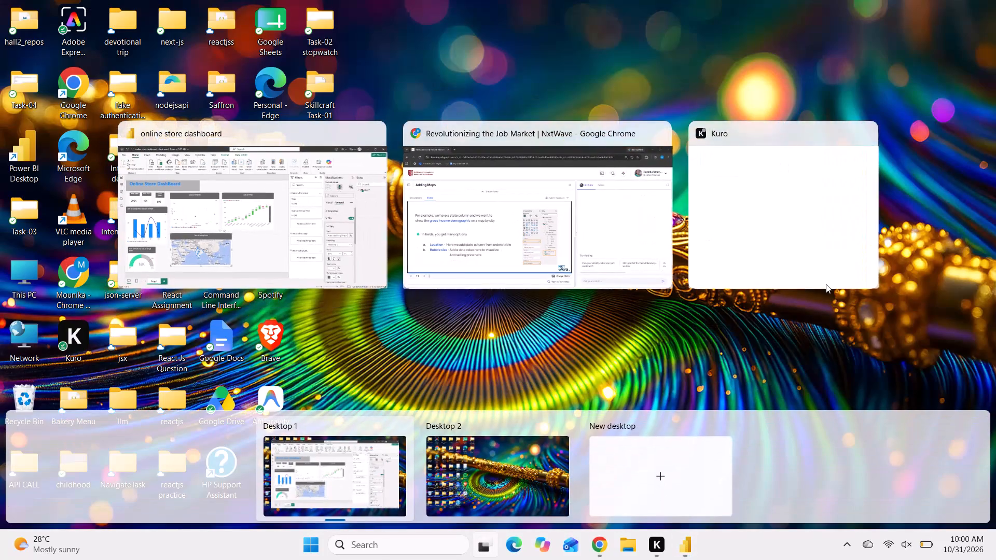
Switch to the Adding Maps lesson in Chrome and download the Adding Maps Dataset from its description.
click(505, 270)
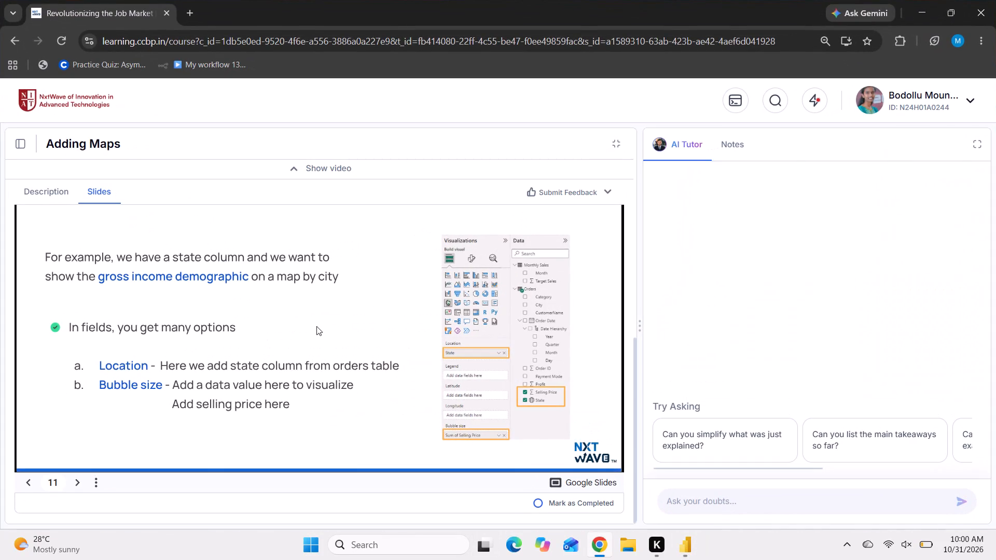
scroll(316, 326, up, 1)
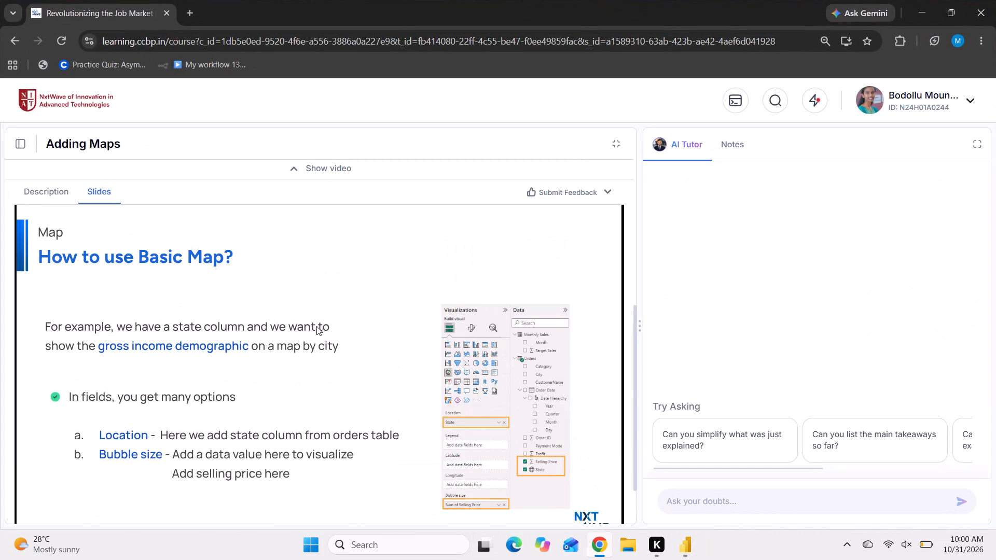
click(53, 185)
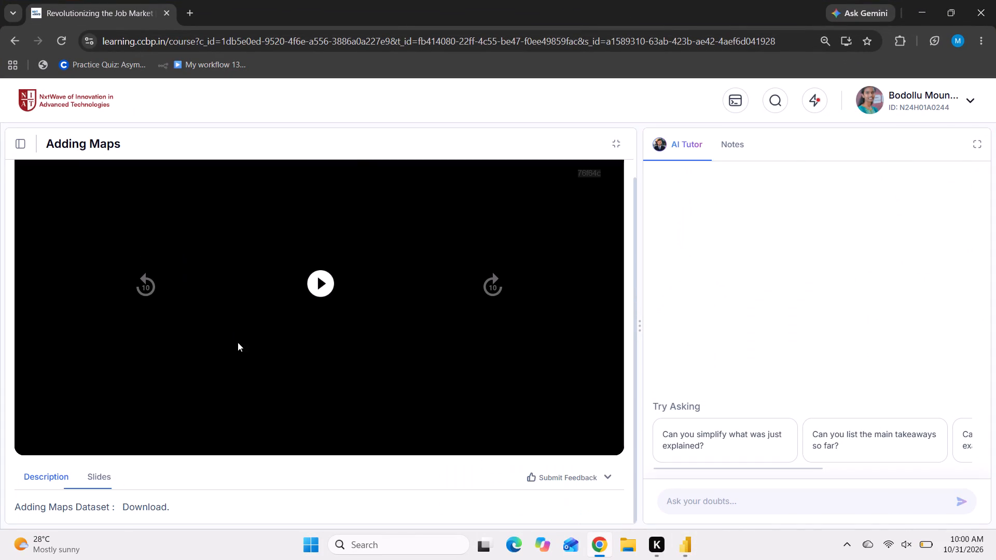
scroll(238, 342, down, 2)
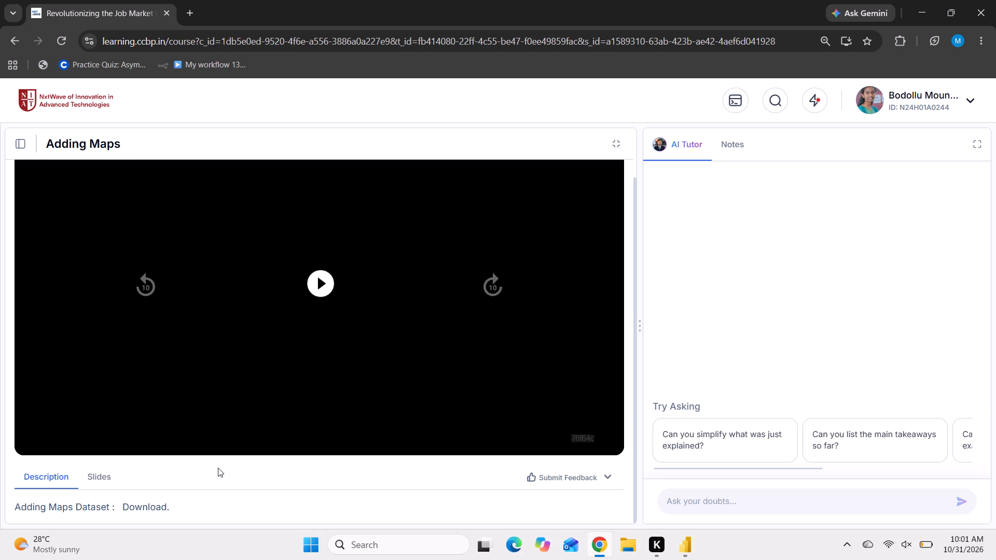
click(136, 510)
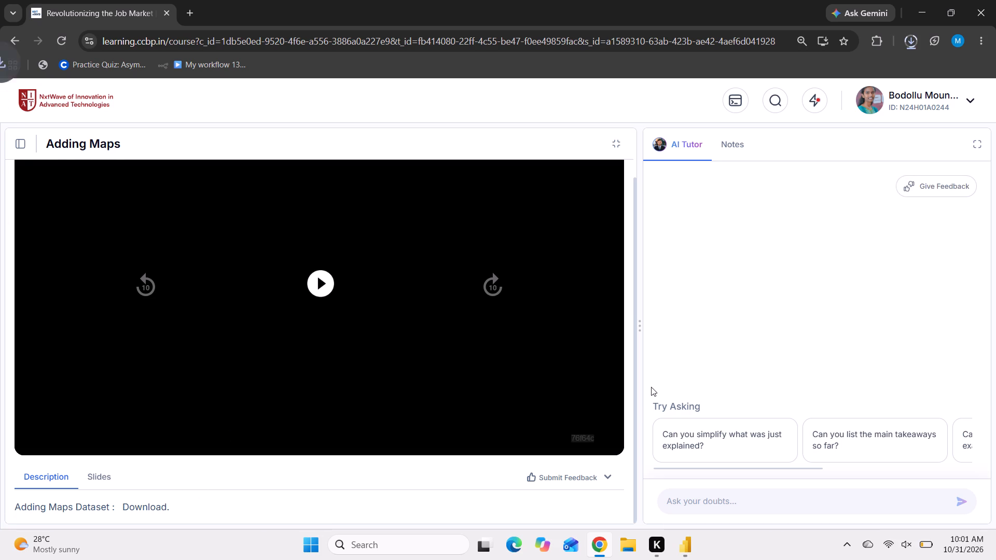
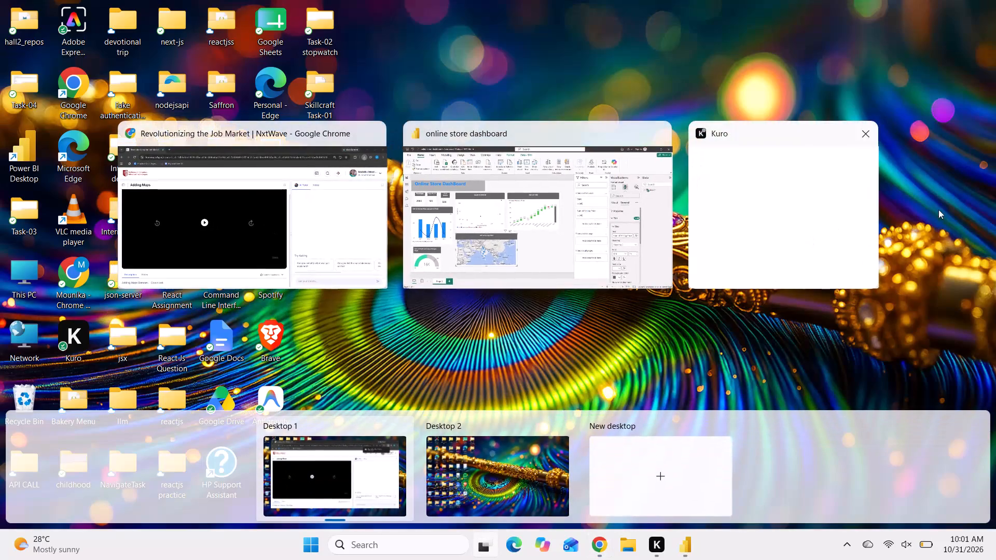
Switch to the Power BI dashboard and load Sheet1 from the Map+visual+dataset+(1).xlsx Excel workbook.
click(575, 216)
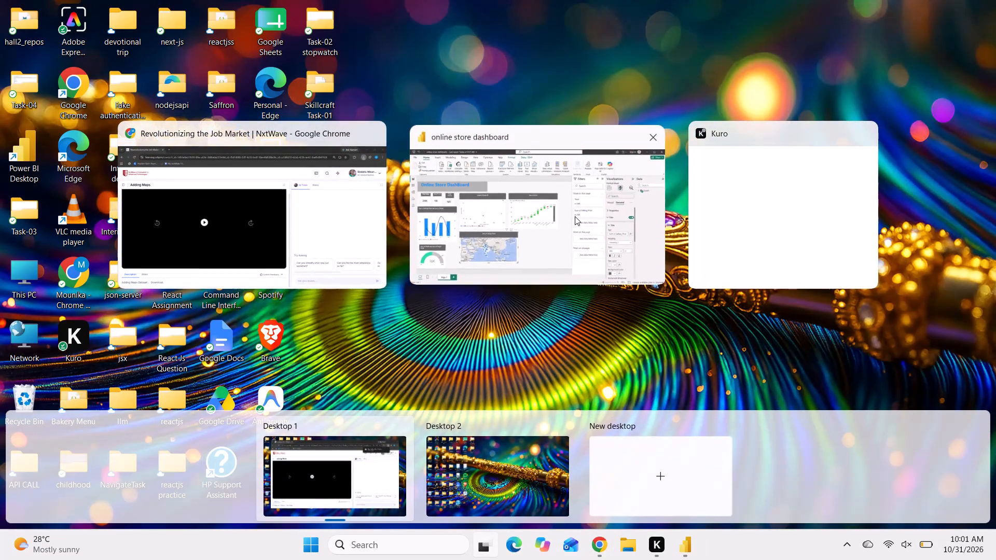
click(148, 78)
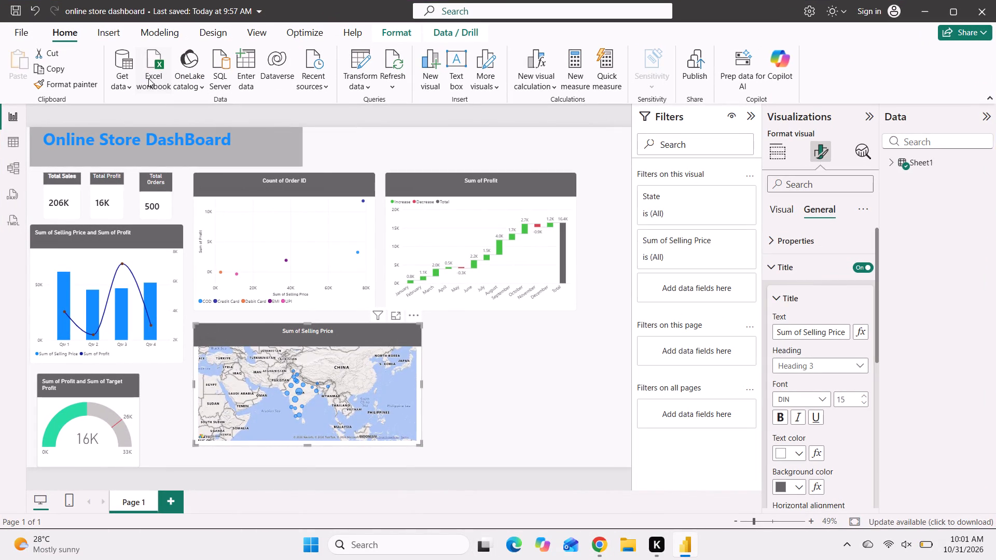
double_click(197, 116)
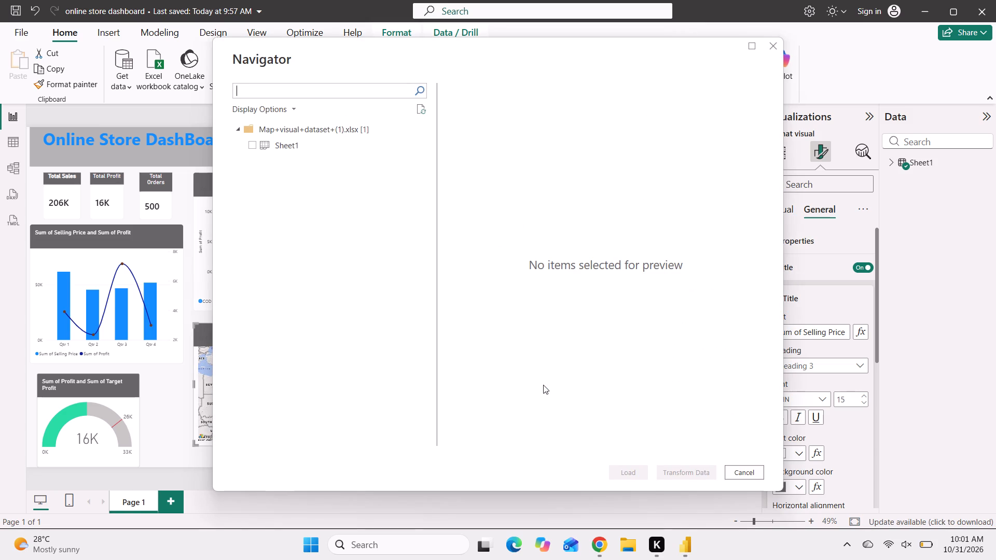
click(246, 147)
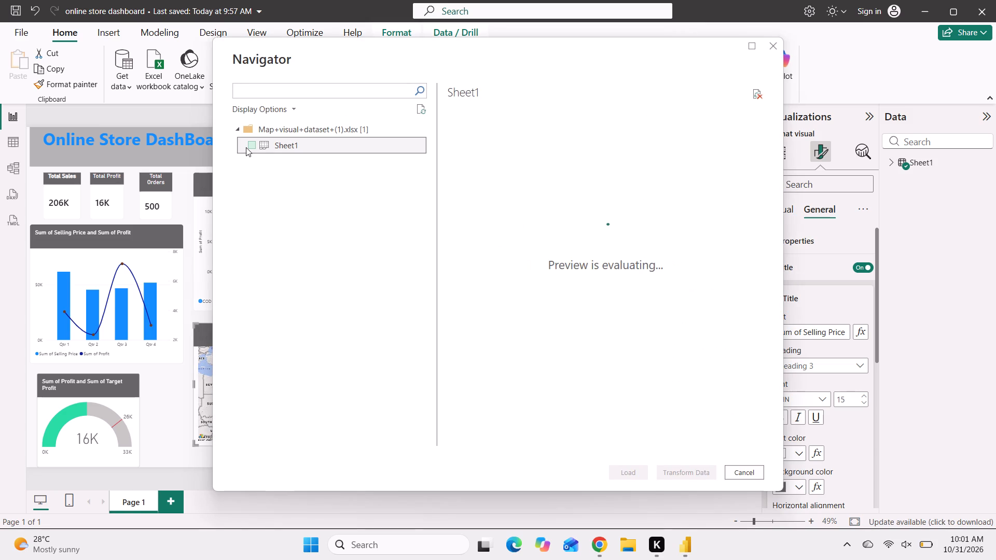
click(249, 146)
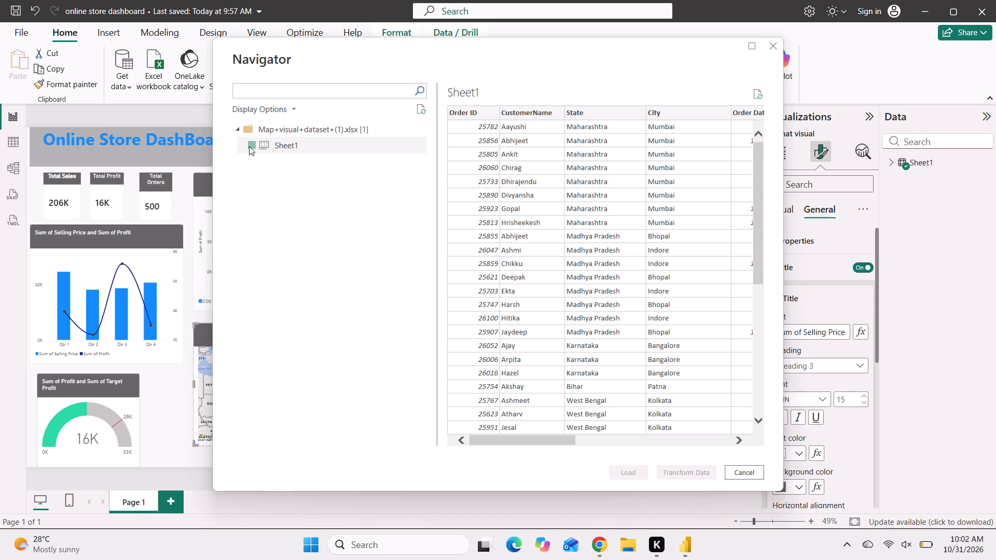
scroll(661, 270, left, 4)
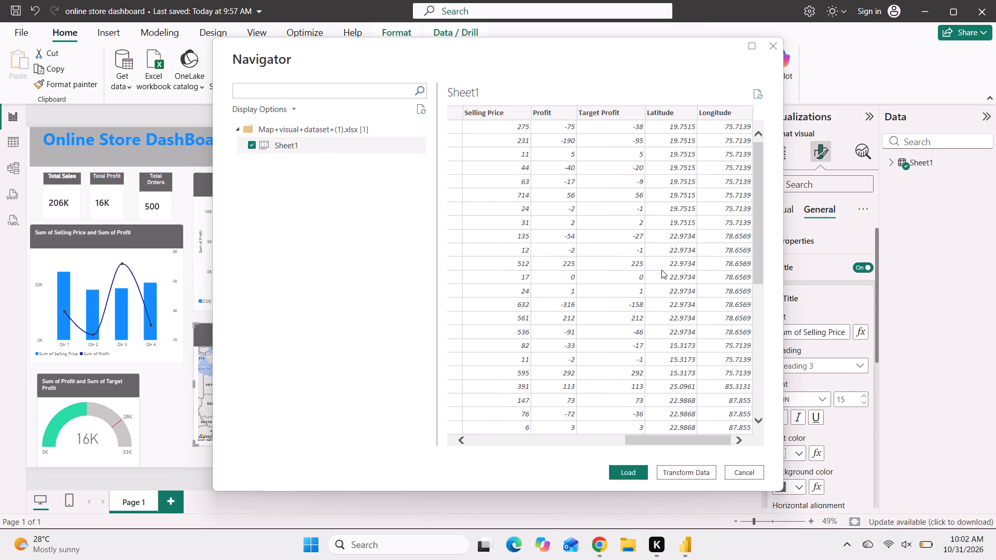
scroll(661, 270, left, 2)
click(627, 472)
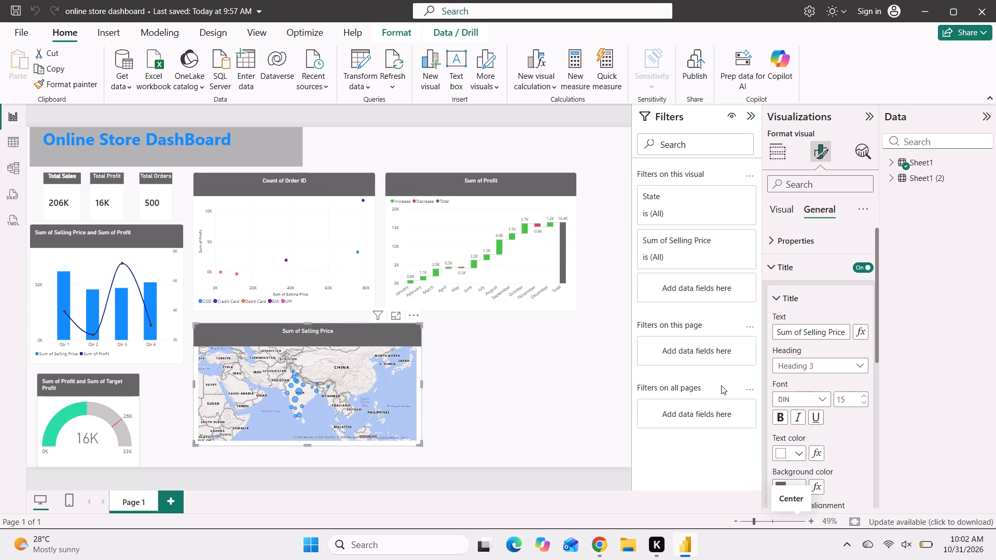
Assign Longitude and Latitude from the Sheet1 (2) table to the matching coordinate fields of the Selling Price map.
click(890, 180)
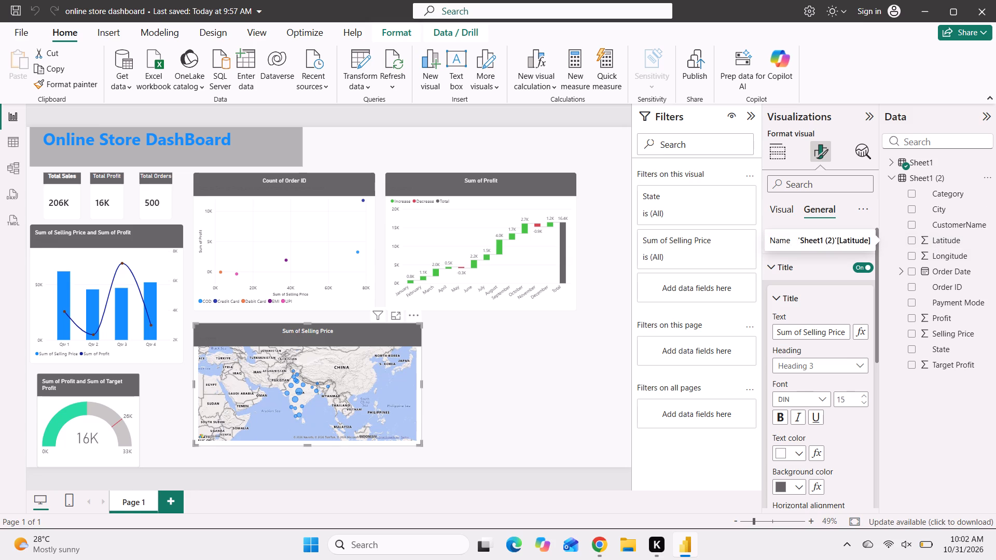
click(764, 153)
click(781, 157)
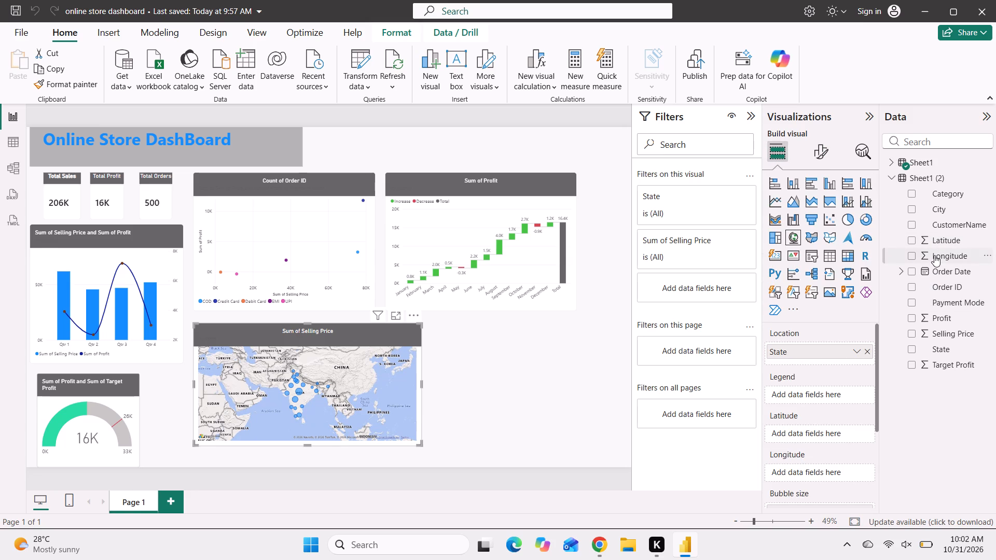
drag(934, 255, 823, 457)
drag(823, 457, 824, 466)
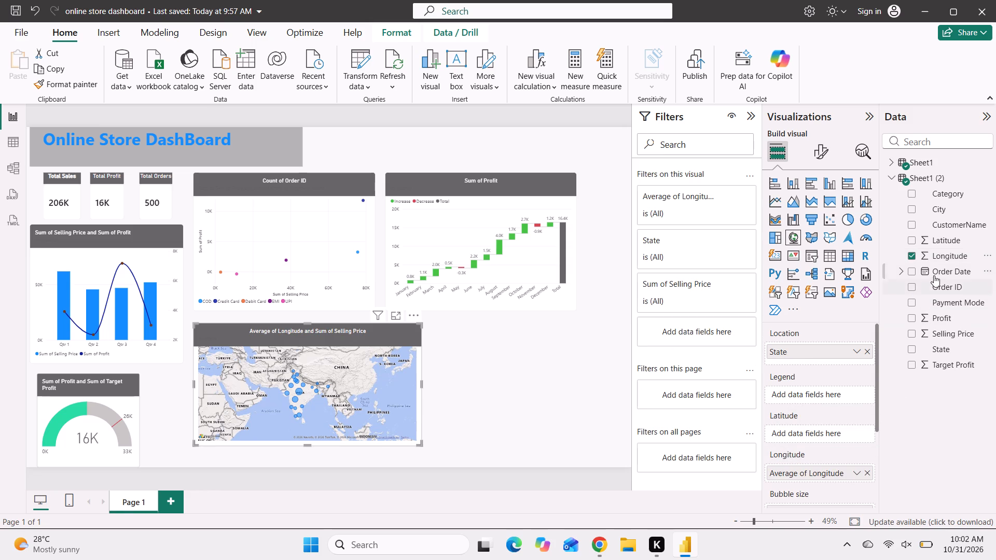
drag(929, 242, 806, 403)
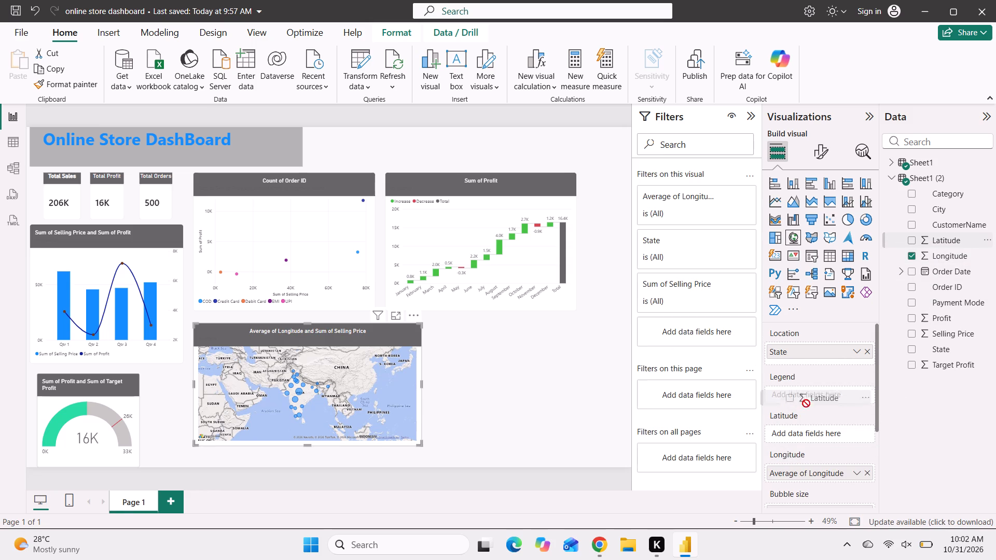
drag(806, 403, 824, 441)
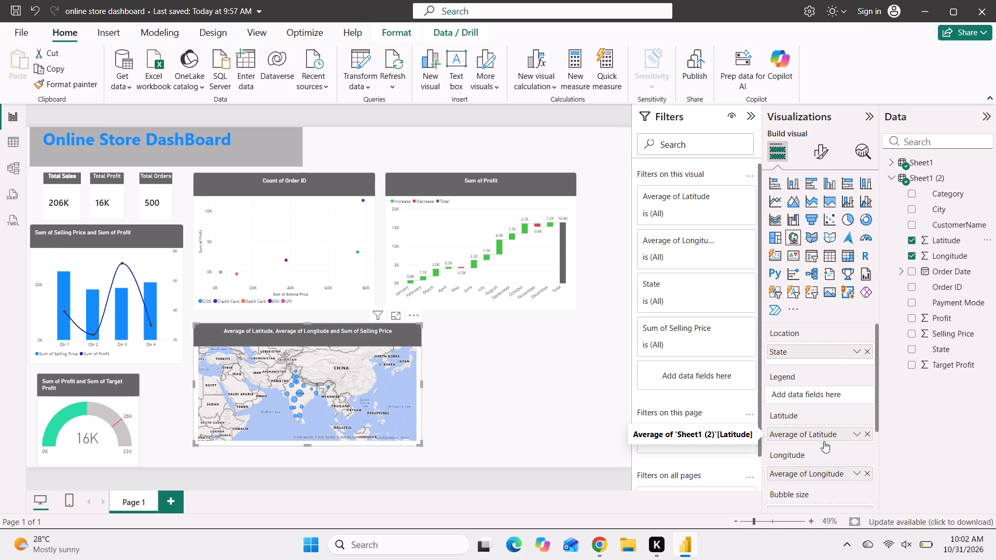
Remove State from the map's Location field and save the report.
click(869, 354)
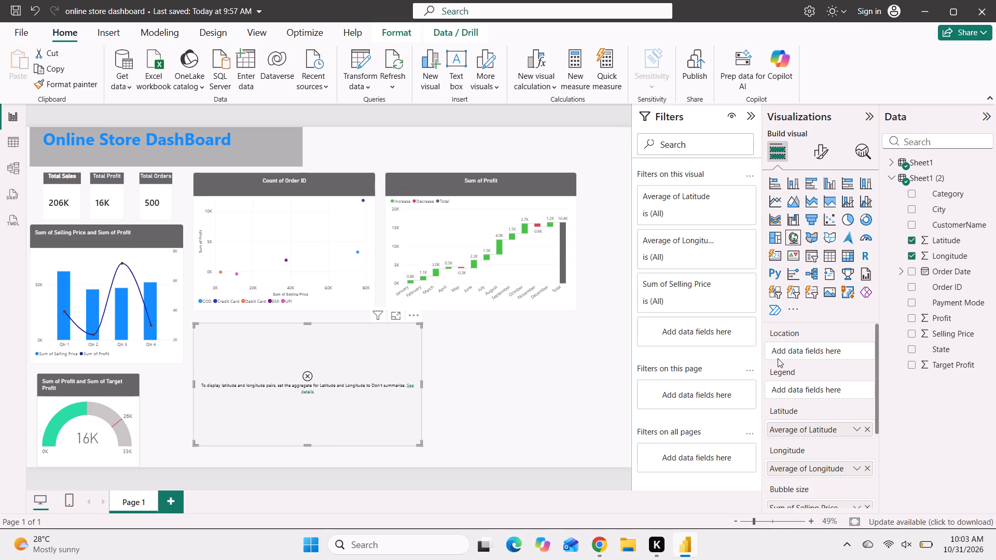
key(ctrl+s)
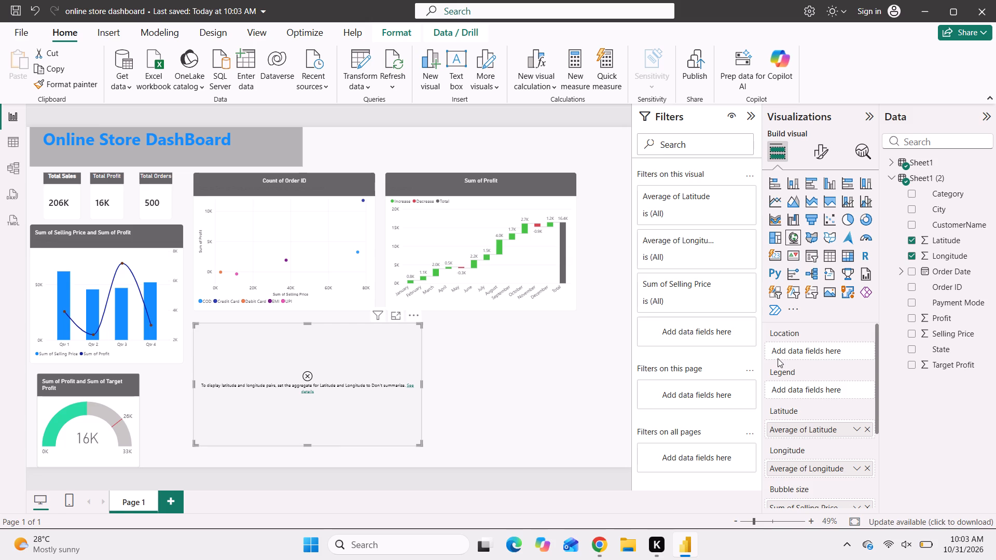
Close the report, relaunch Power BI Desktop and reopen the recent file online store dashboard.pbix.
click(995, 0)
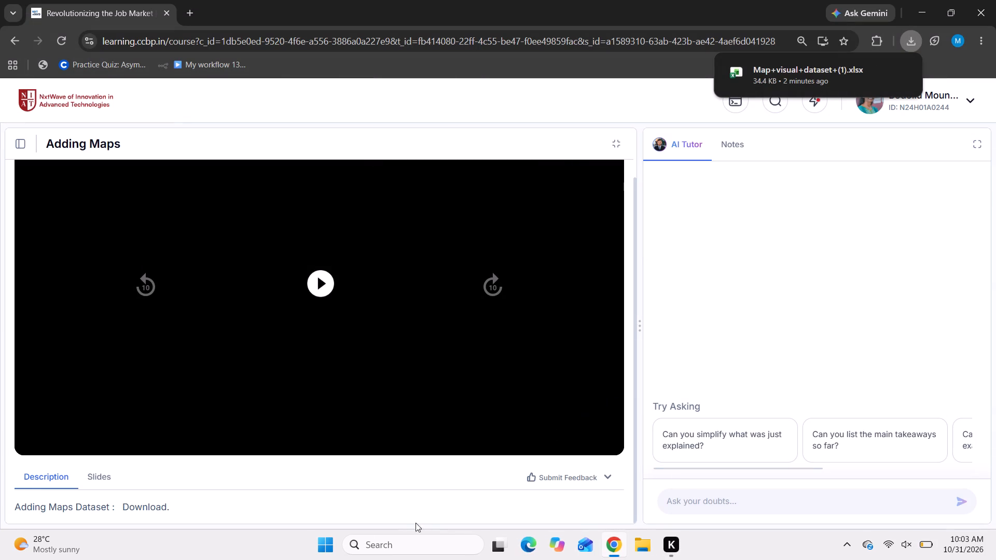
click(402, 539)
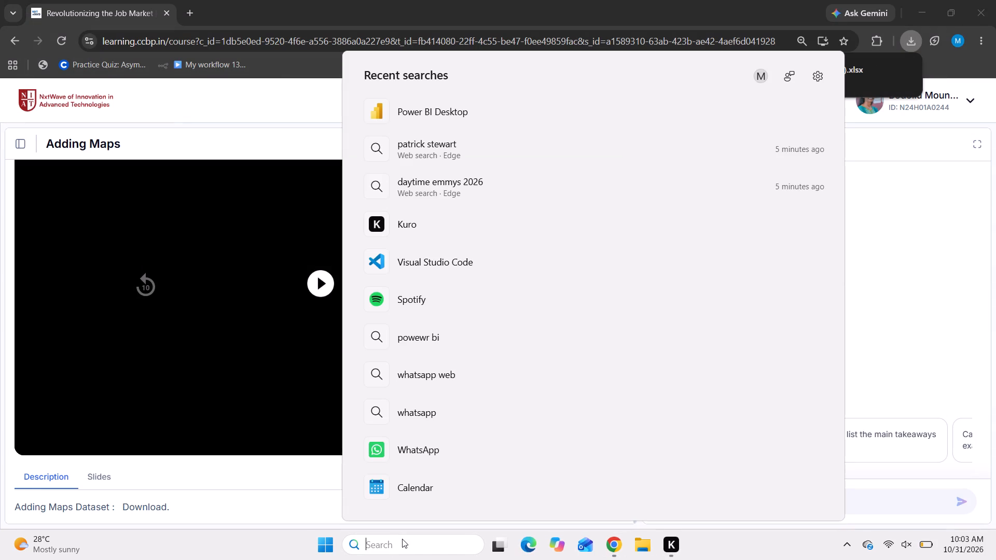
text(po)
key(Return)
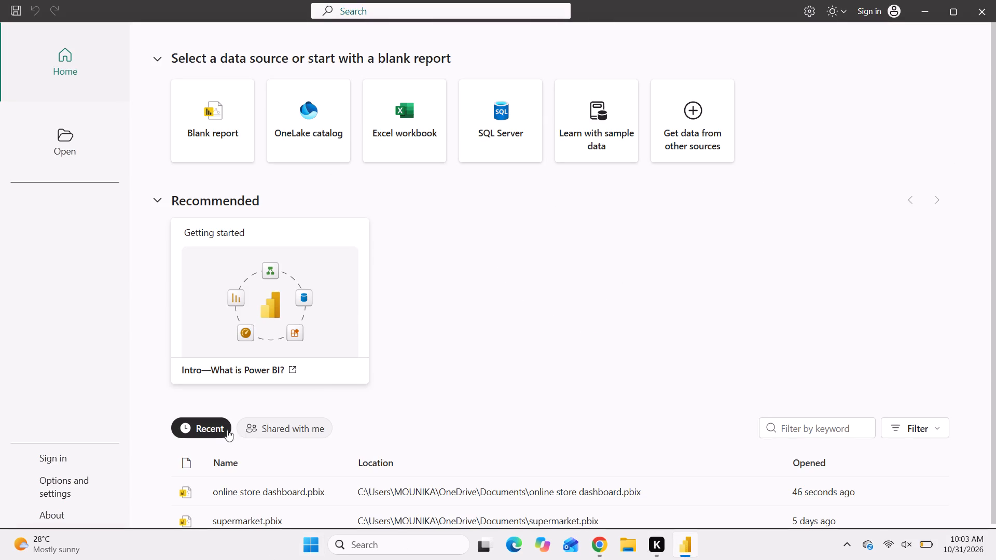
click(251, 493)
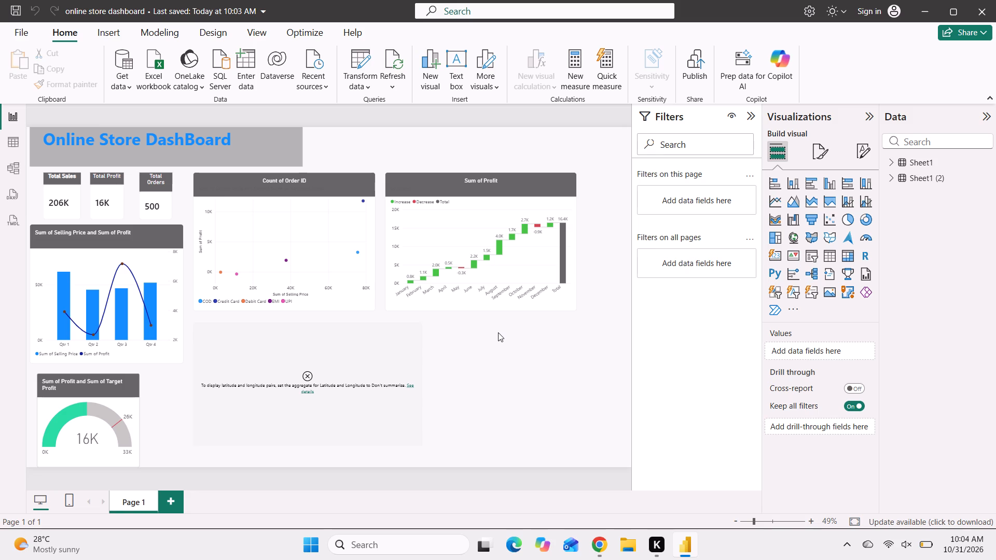
Select the map visual and check its Latitude, Longitude and Bubble size field assignments.
click(256, 385)
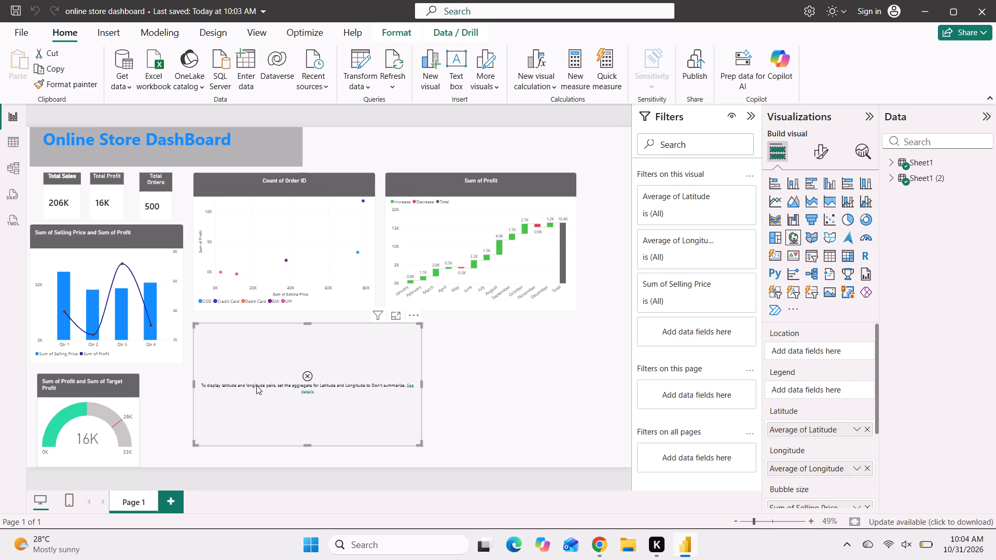
scroll(785, 418, down, 1)
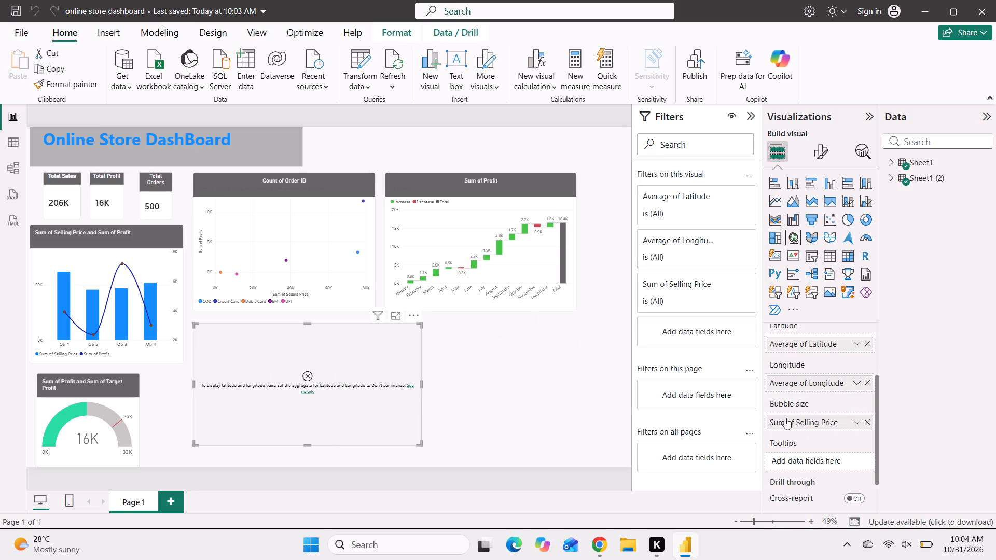
scroll(785, 418, down, 1)
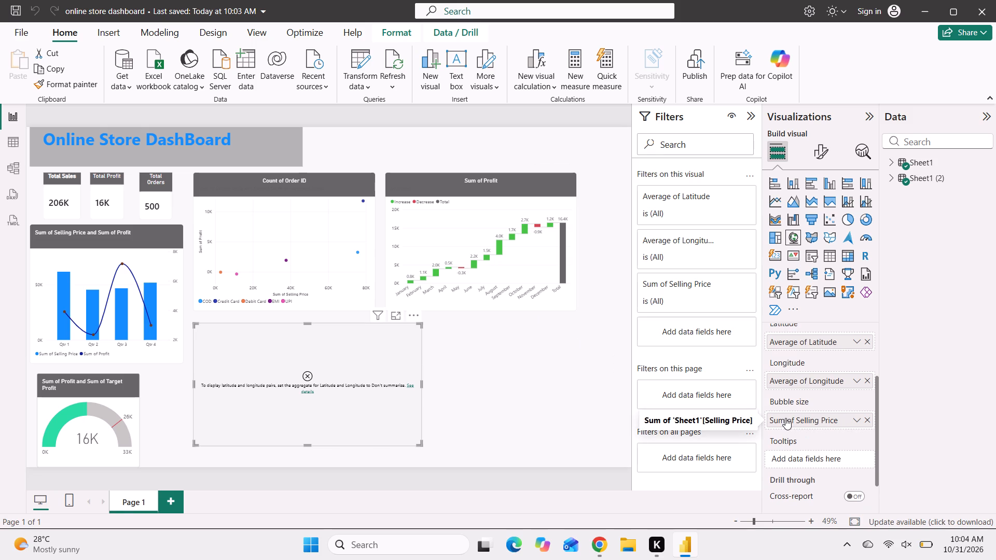
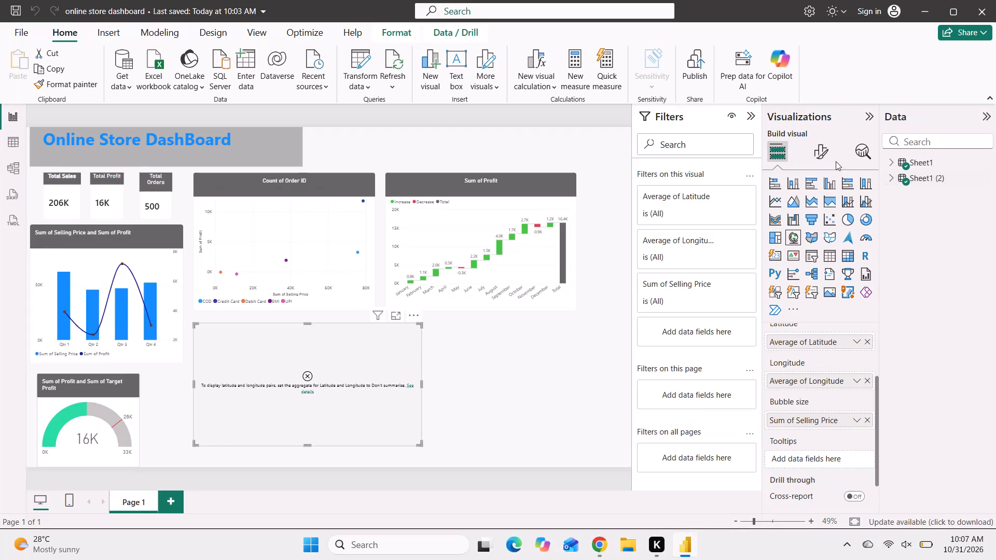
Check the formatting options of the Selling Price map visual.
click(815, 146)
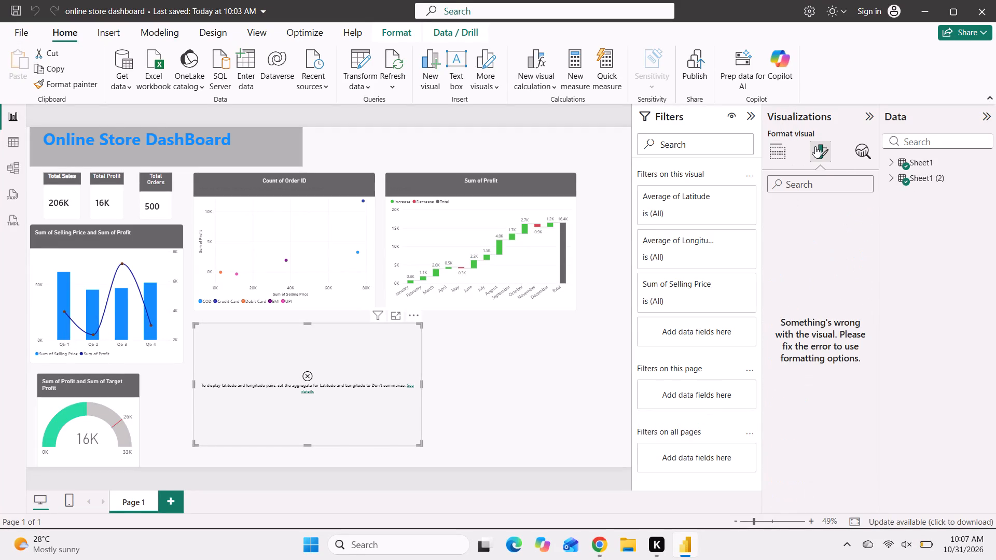
click(347, 379)
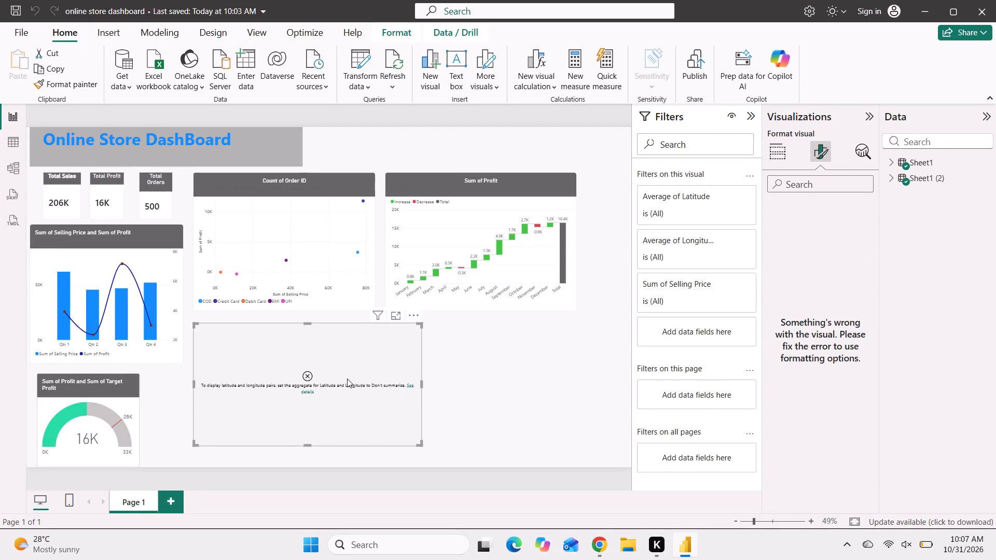
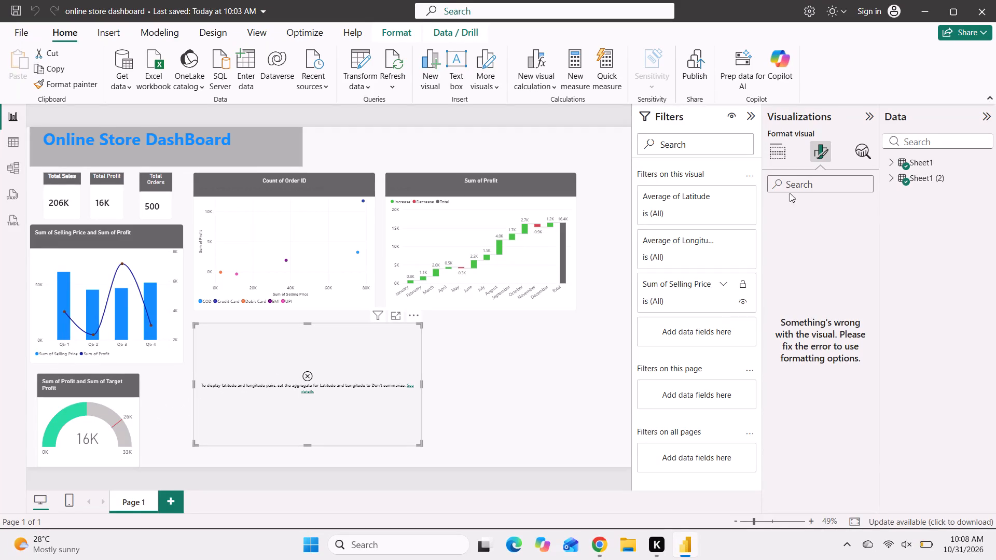
Add the State field from Sheet1 as the location of the Selling Price map visual.
click(782, 150)
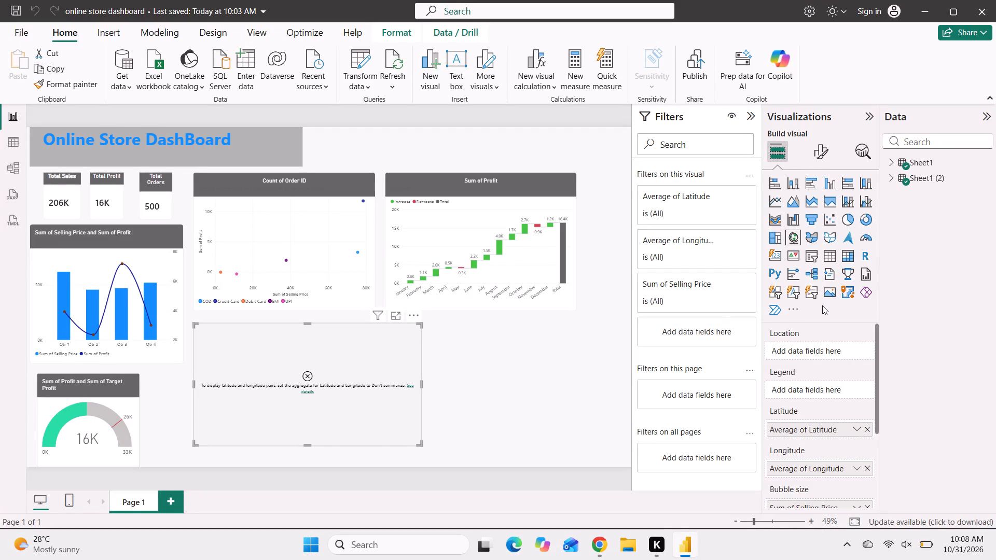
scroll(832, 385, up, 5)
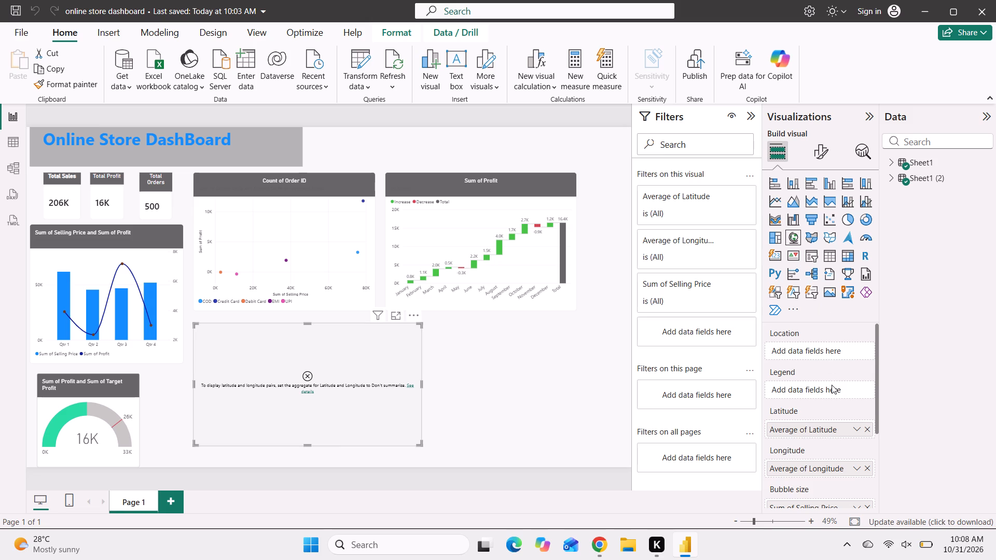
click(805, 343)
click(891, 161)
drag(937, 307, 806, 349)
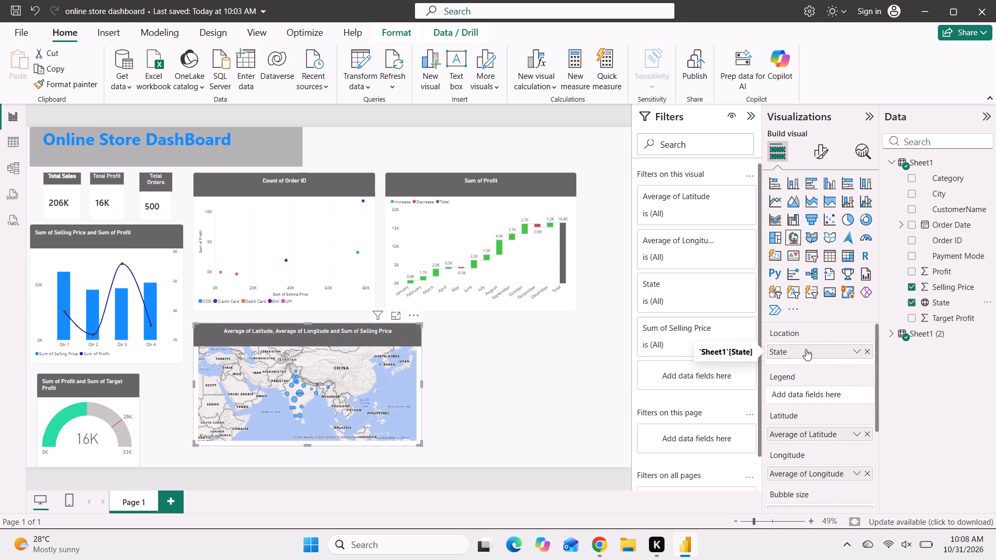
Convert the Selling Price map visual to a filled map.
click(812, 237)
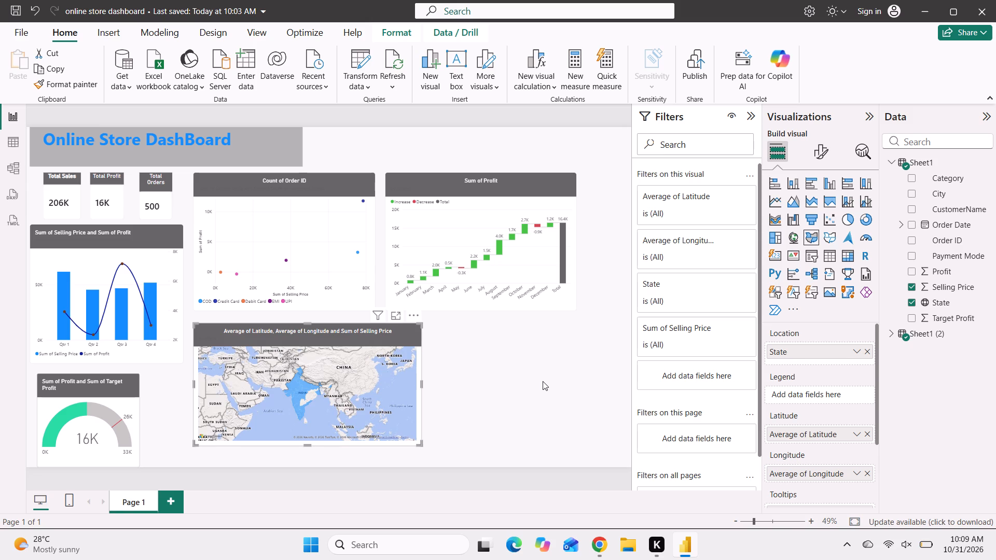
Remove the Average of Latitude and Average of Longitude fields from the filled map.
click(865, 435)
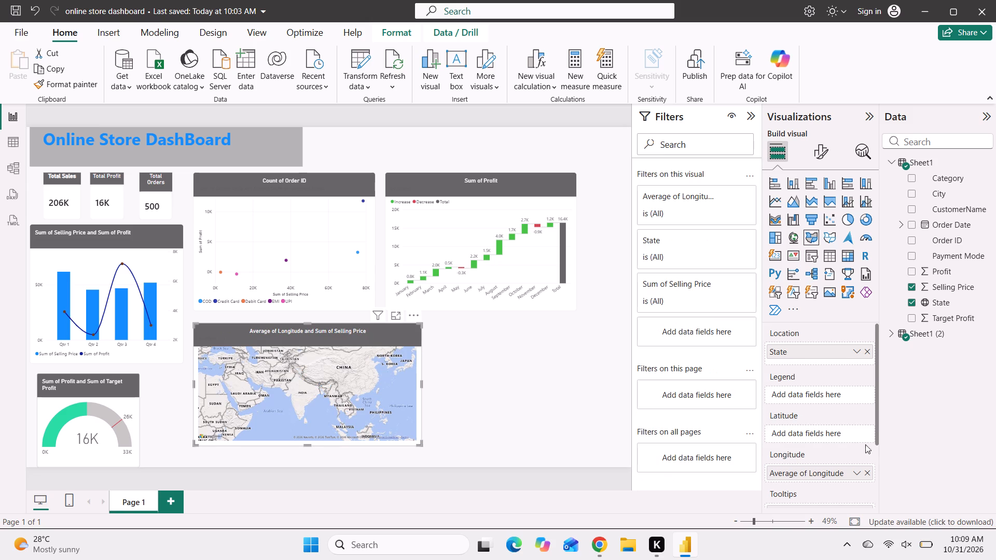
click(864, 474)
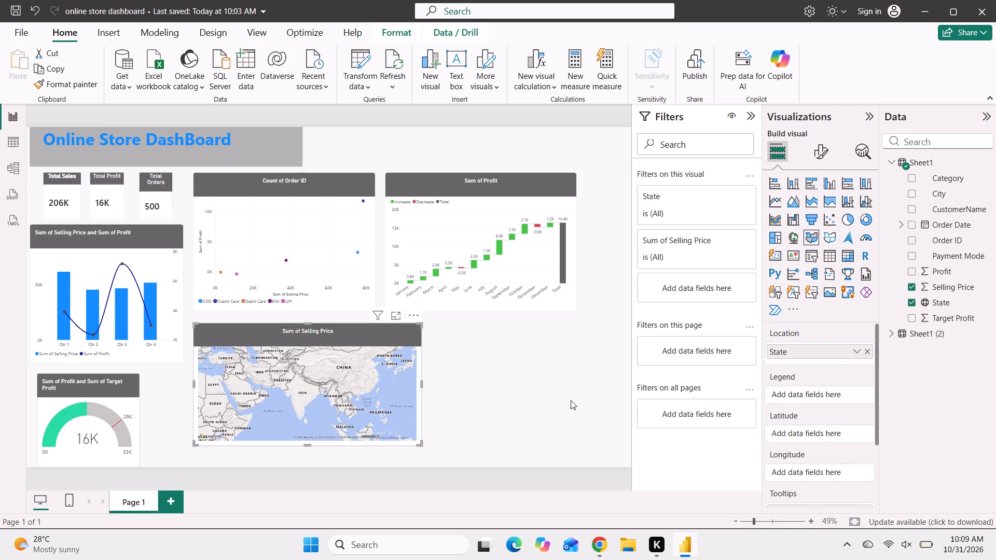
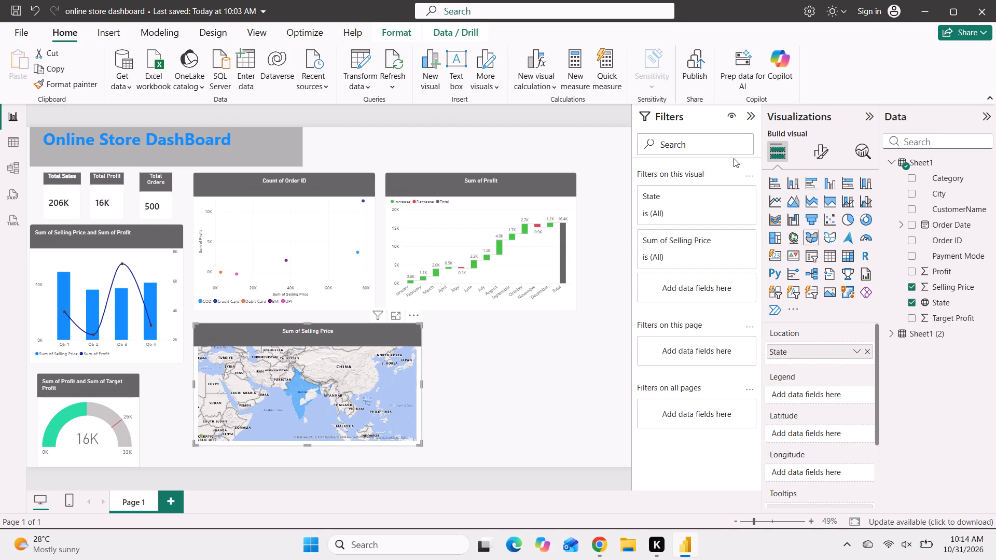
Turn on the separate fill colors for every state in the Selling Price filled map's formatting.
click(824, 157)
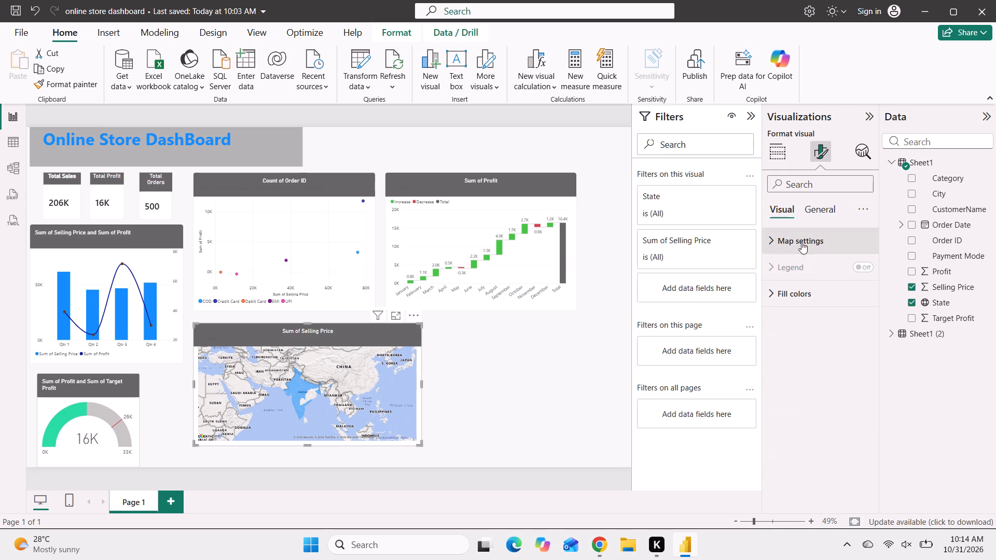
click(804, 299)
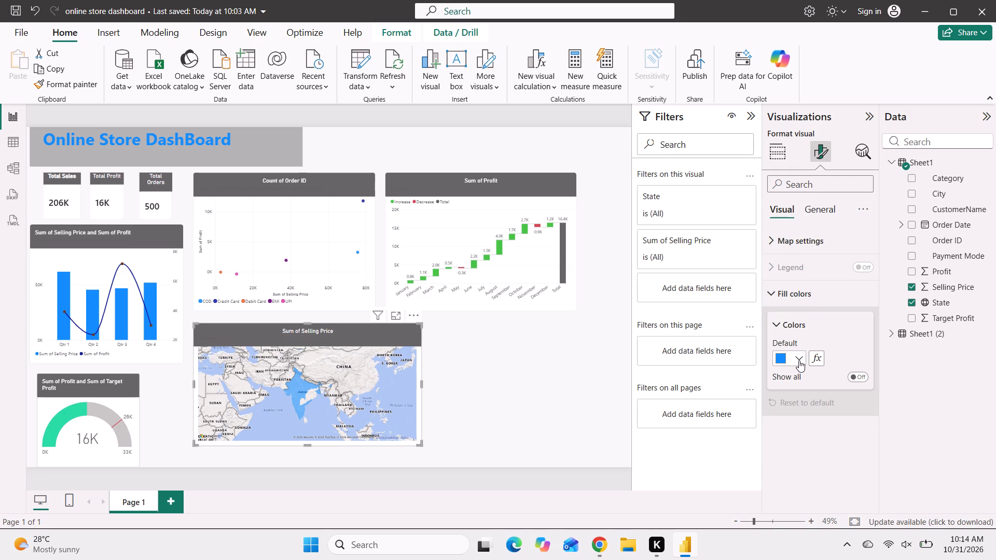
click(799, 360)
click(799, 360)
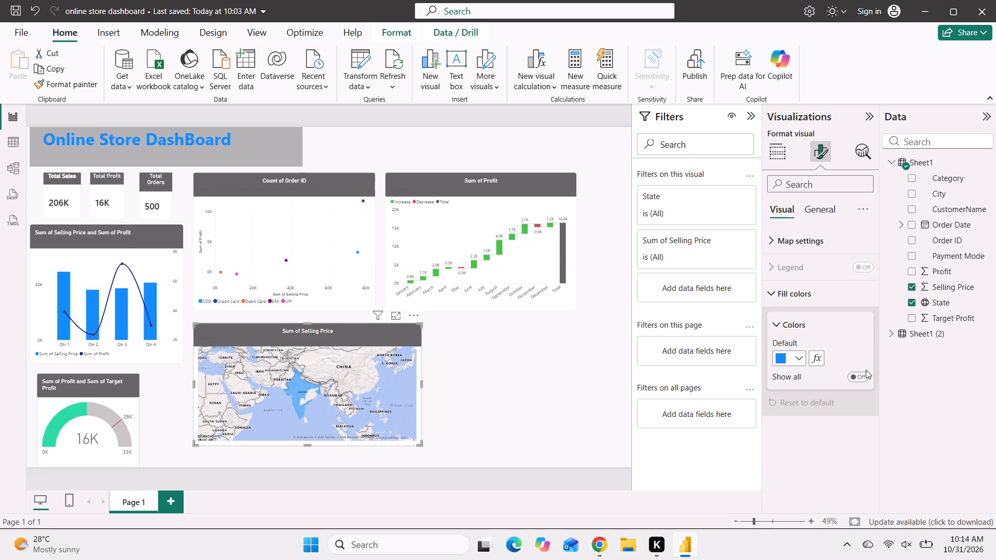
click(856, 377)
Set Delhi's fill color to red on the Selling Price map and check it on the map.
scroll(808, 426, down, 1)
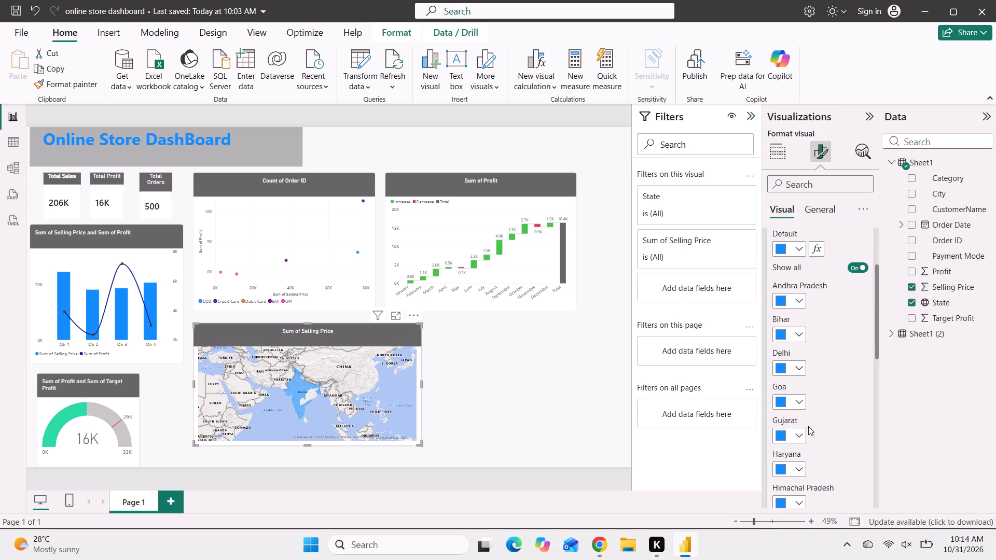
scroll(808, 426, down, 1)
click(797, 384)
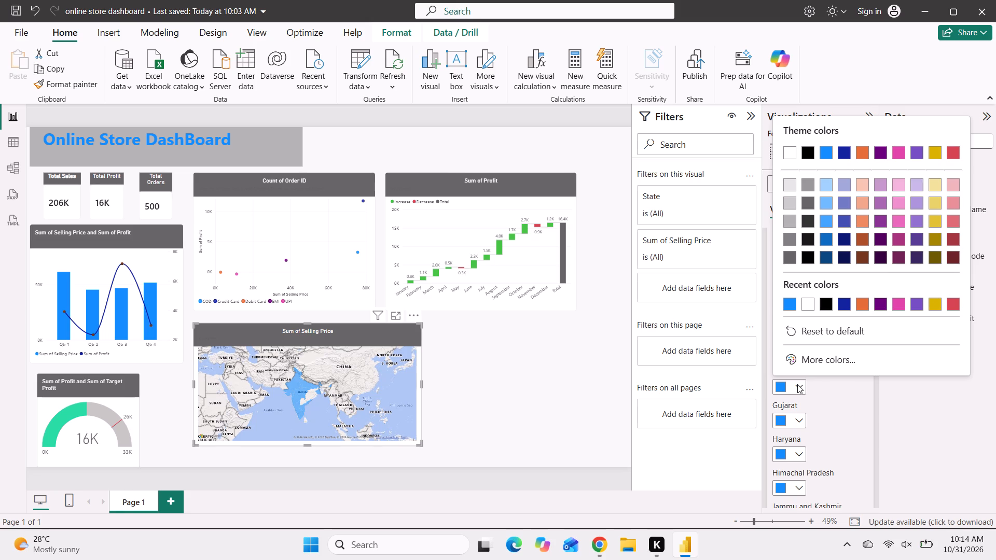
click(819, 402)
scroll(819, 402, down, 1)
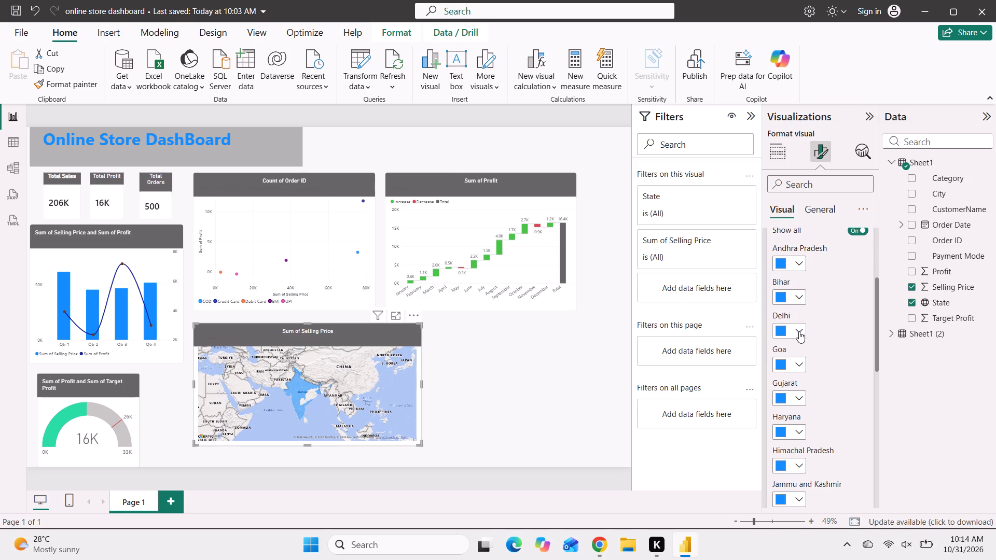
click(799, 331)
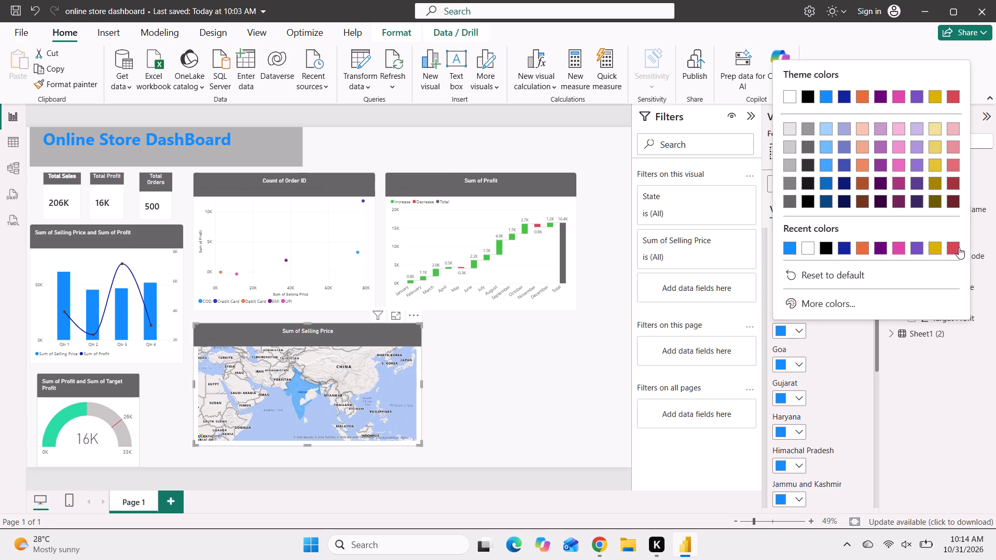
click(952, 248)
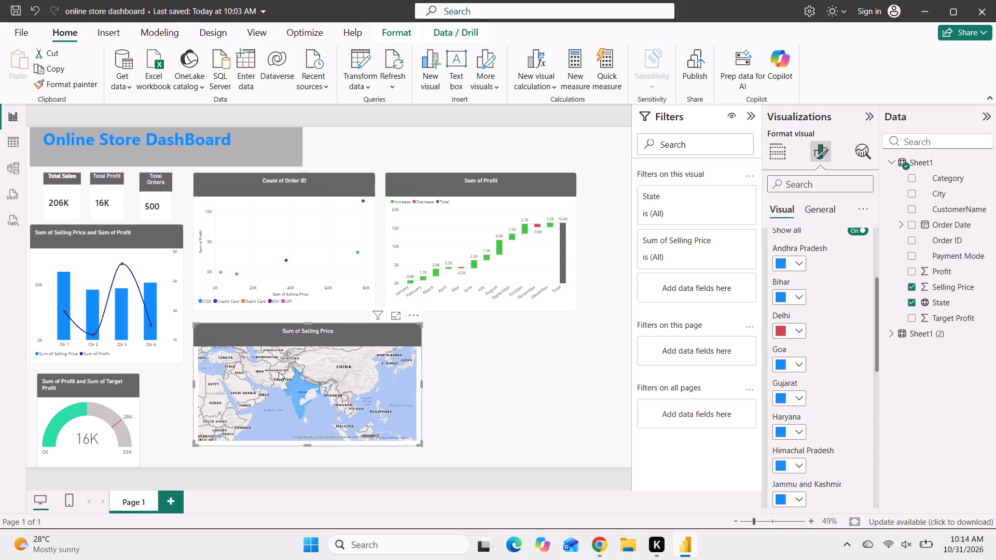
scroll(279, 372, left, 4)
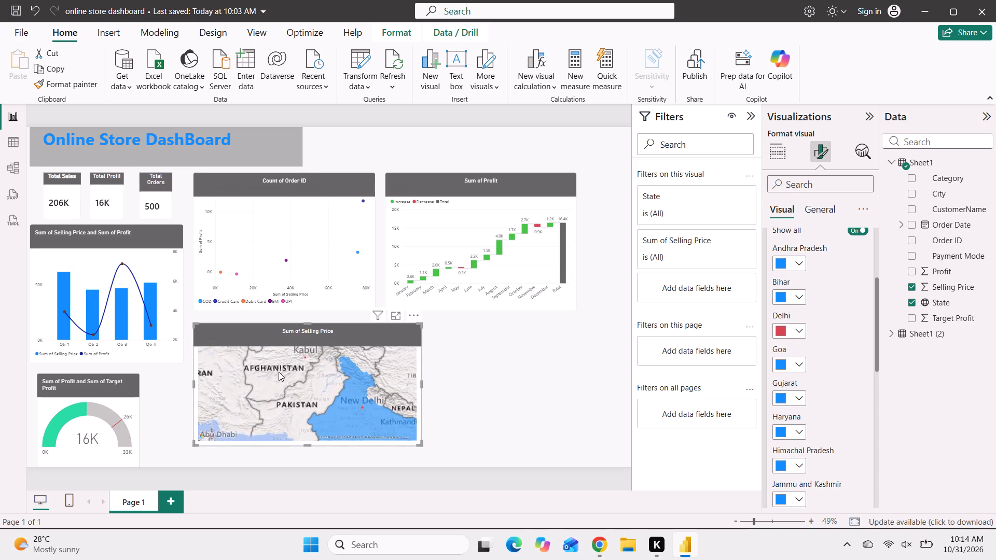
scroll(376, 414, down, 1)
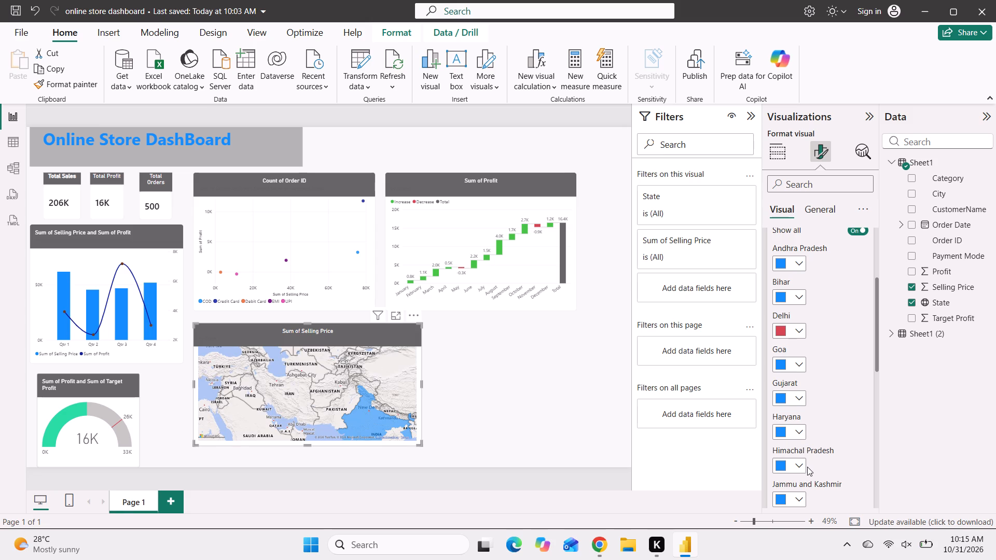
Set Maharashtra's fill color to pink #e669b9 (Theme color 5, 20% lighter) on the Selling Price map.
scroll(801, 491, down, 3)
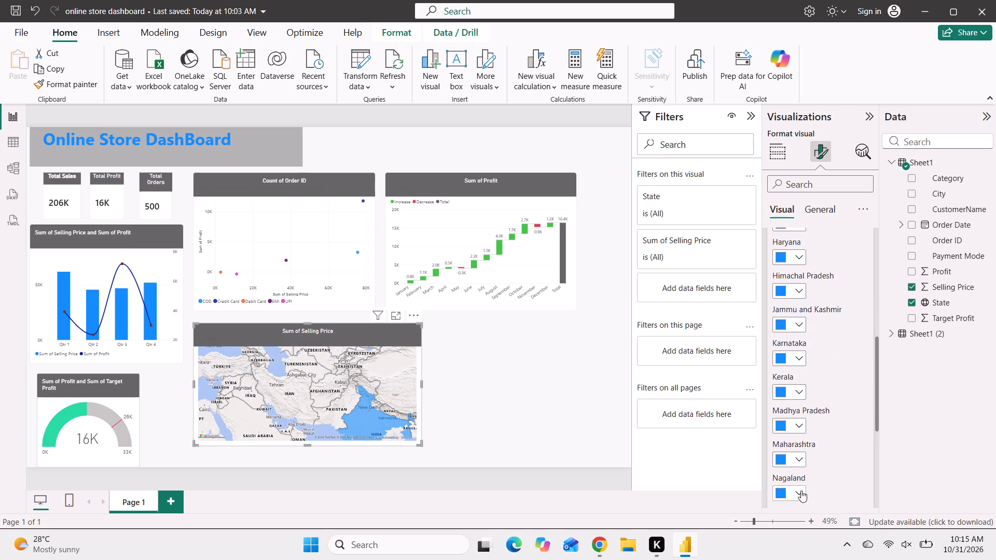
scroll(801, 491, down, 1)
click(799, 424)
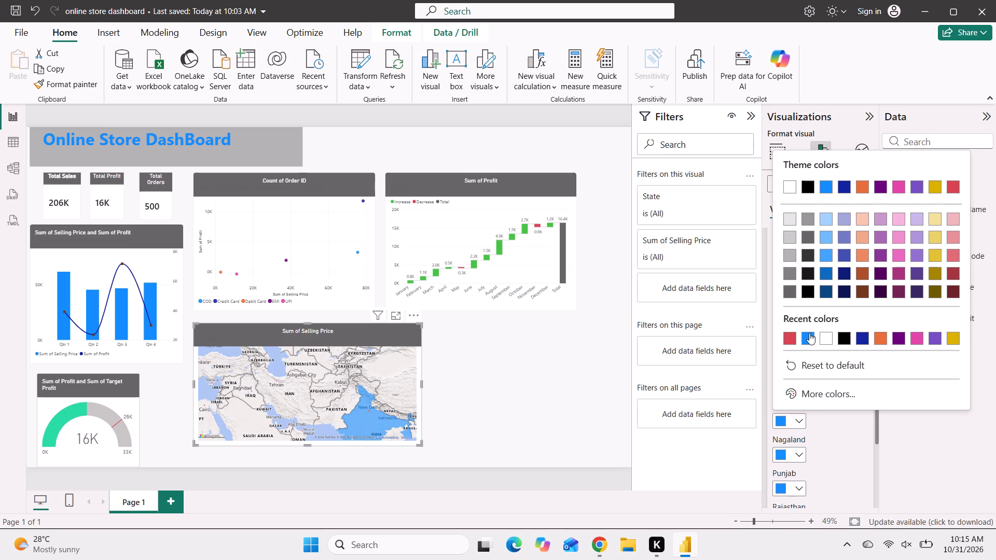
click(898, 253)
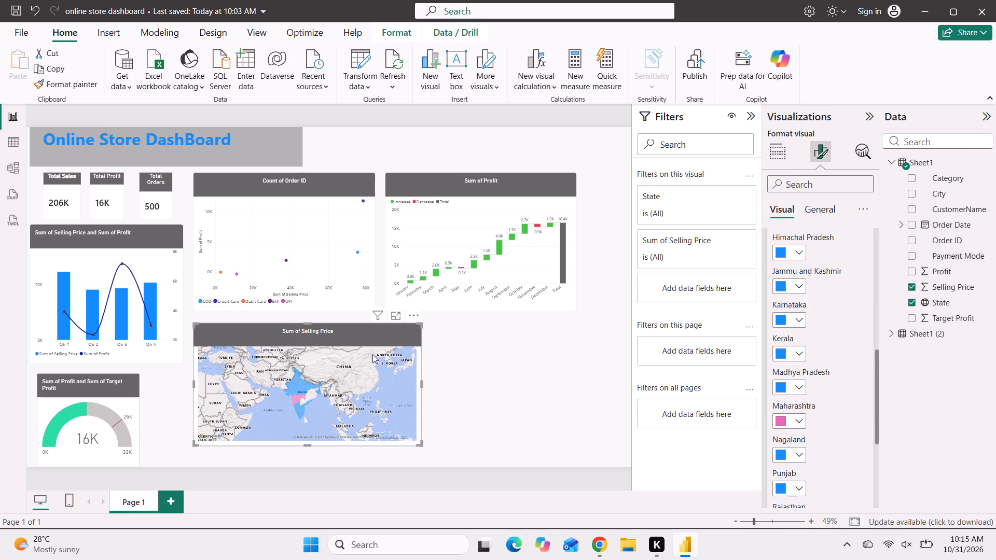
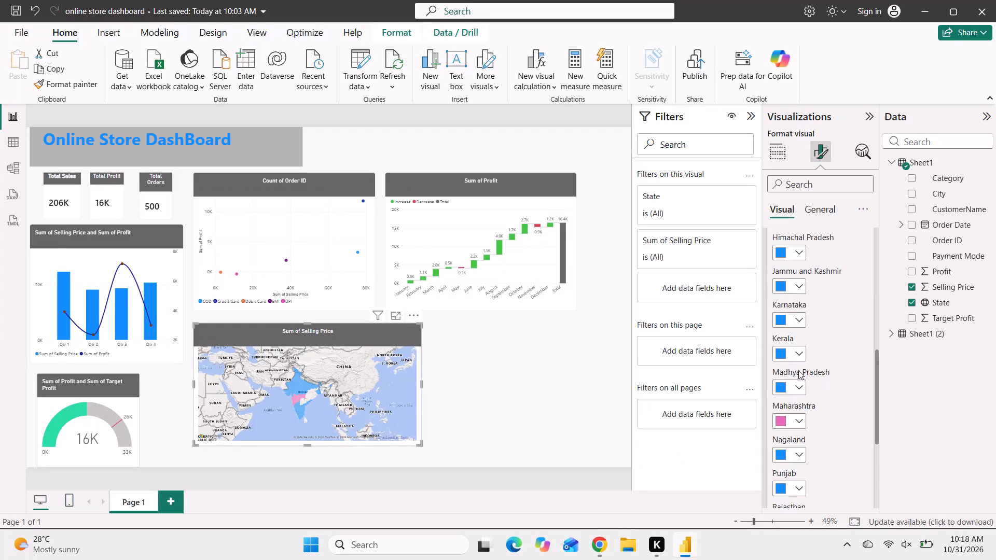
Turn off the subtitle of the Sum of Selling Price filled map in its title formatting.
scroll(821, 345, up, 9)
click(825, 212)
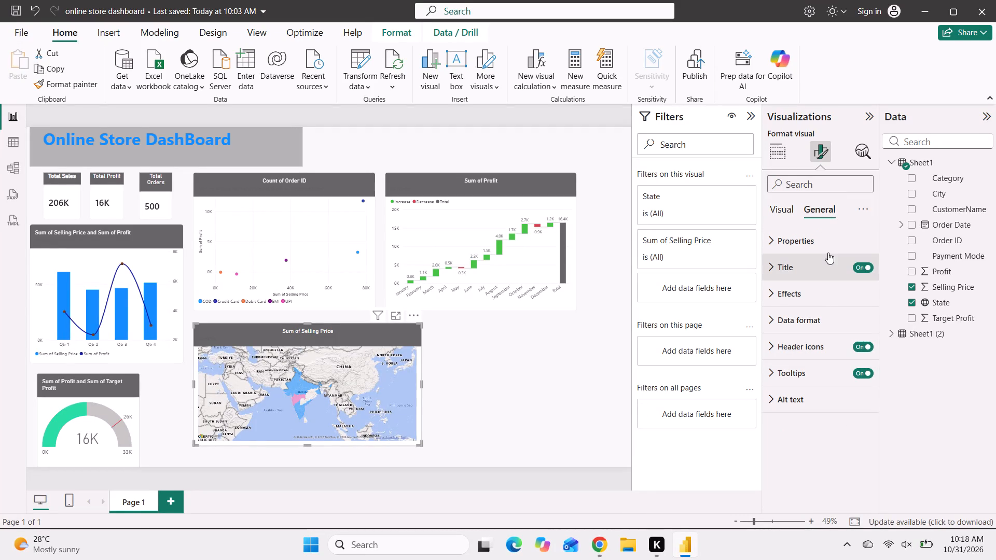
click(794, 269)
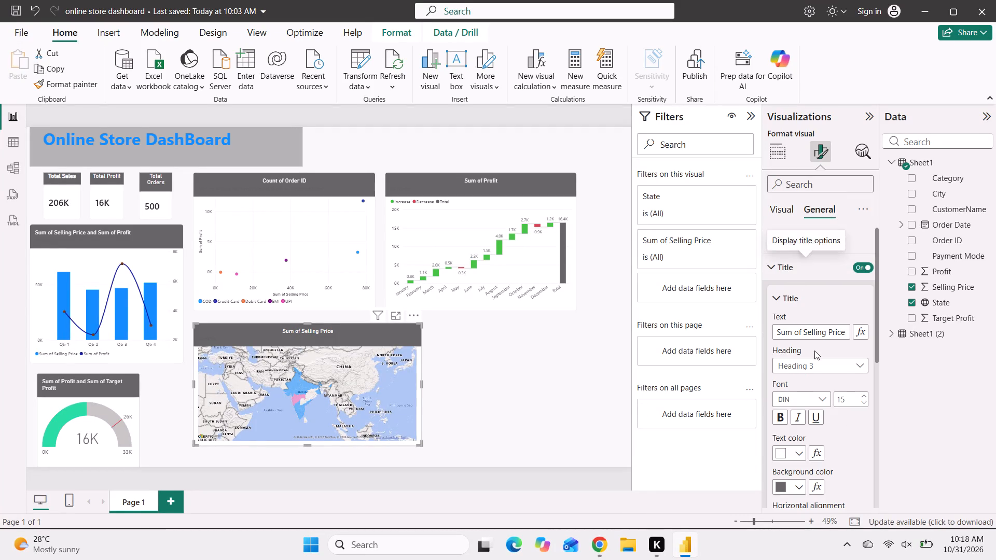
scroll(820, 419, down, 3)
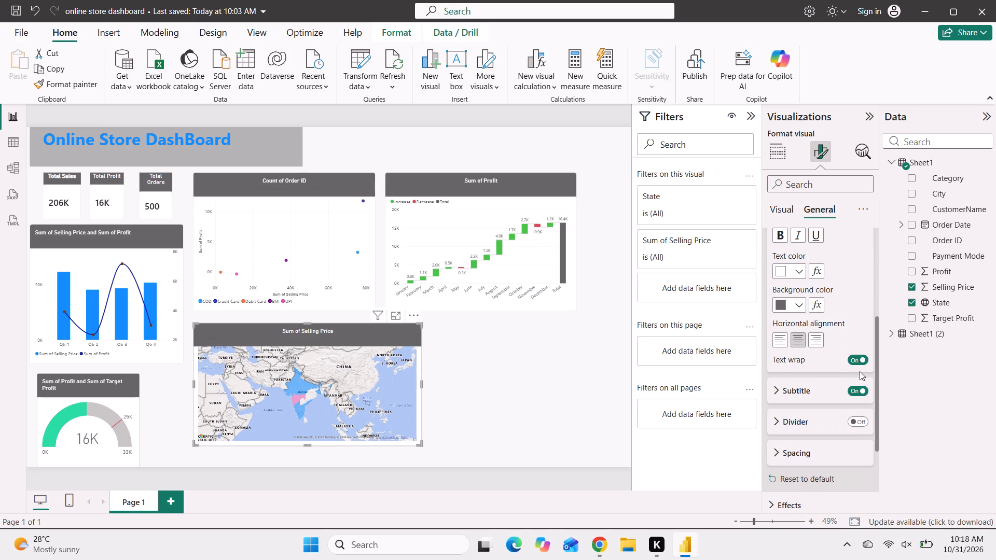
click(861, 392)
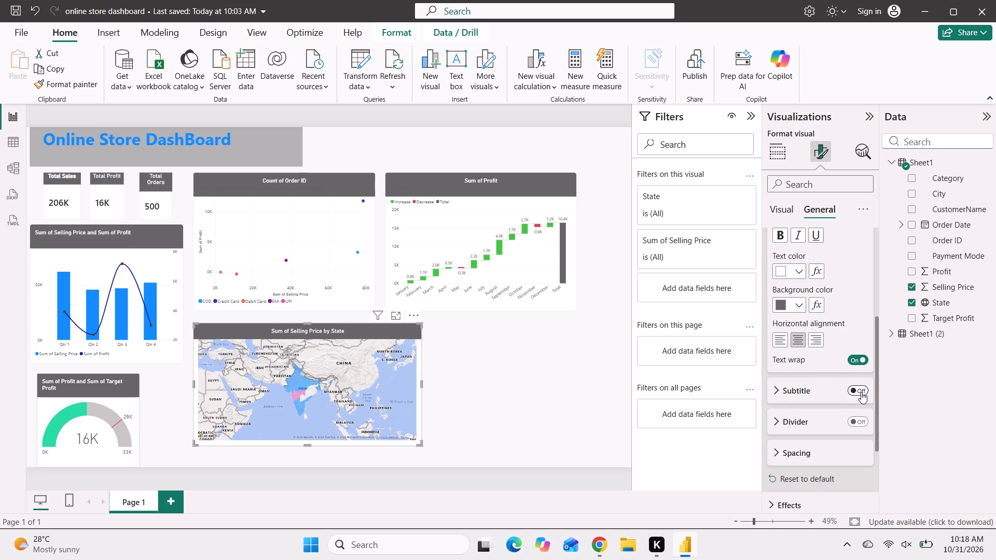
Turn off the subtitles of the Count of Order ID scatter chart and the Sum of Profit waterfall chart.
click(304, 244)
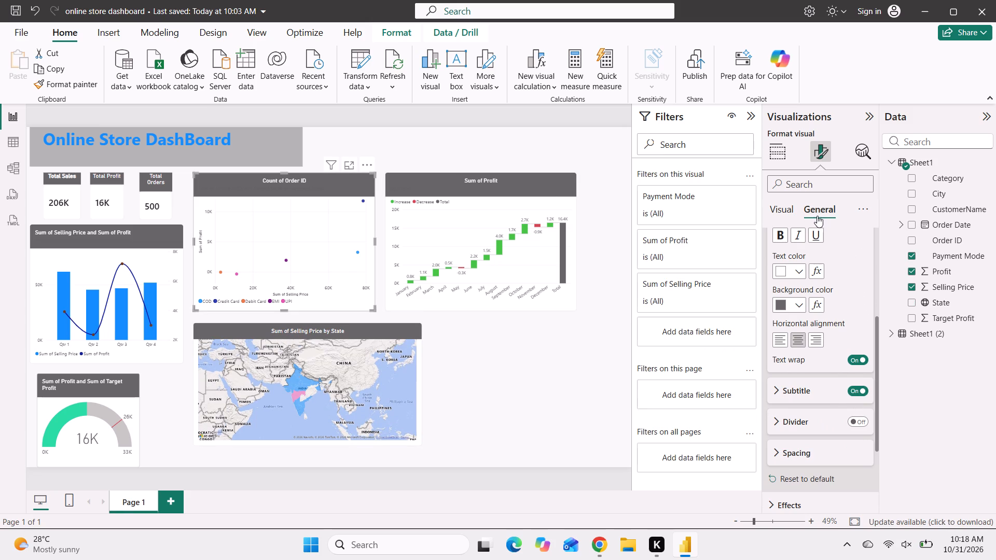
scroll(815, 368, down, 1)
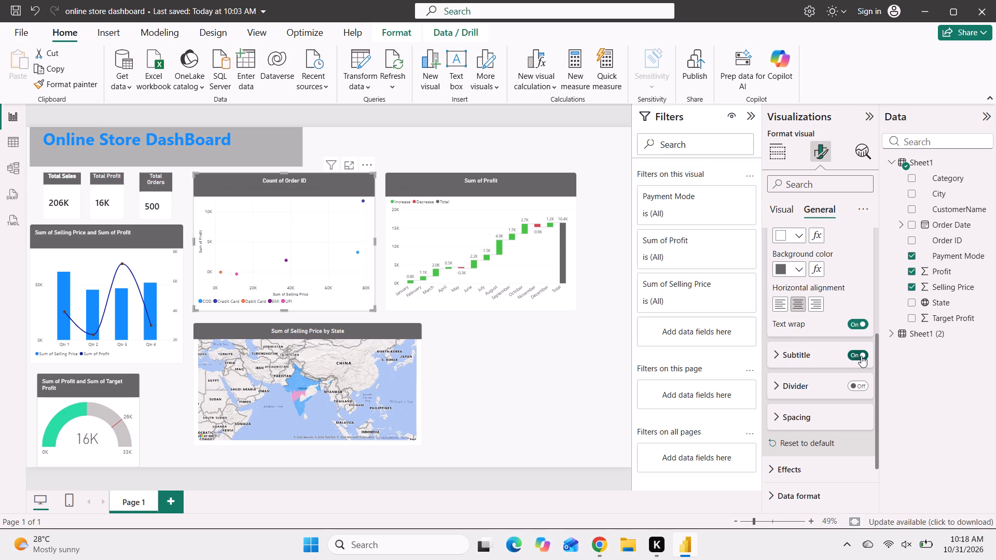
click(861, 356)
click(526, 251)
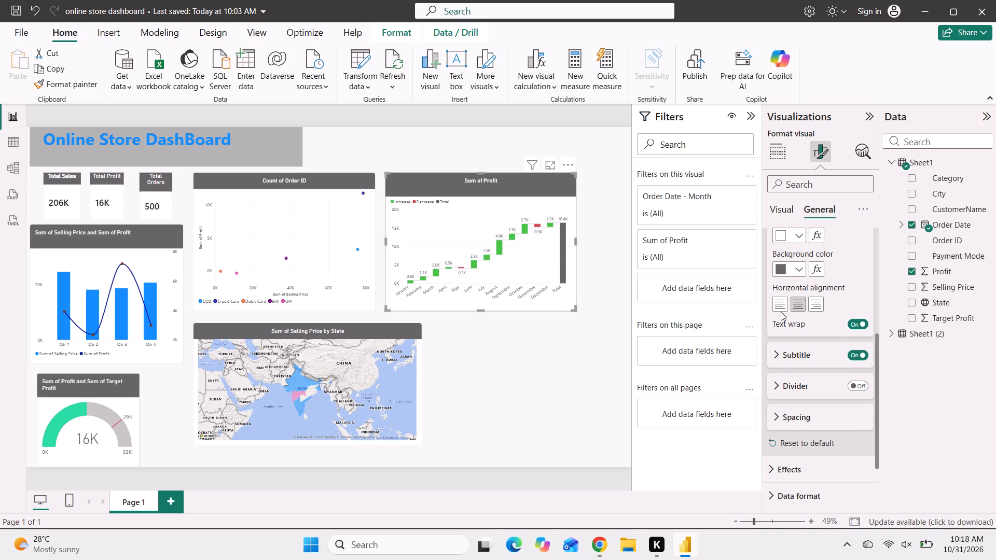
click(864, 354)
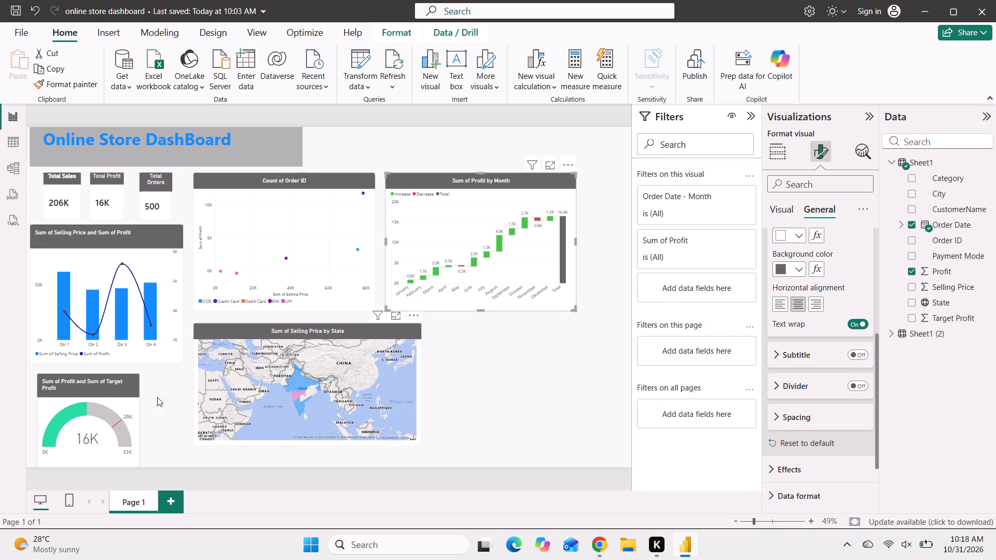
Turn off the subtitles of the Profit and Target Profit gauge and the quarterly Selling Price and Profit combo chart.
click(85, 405)
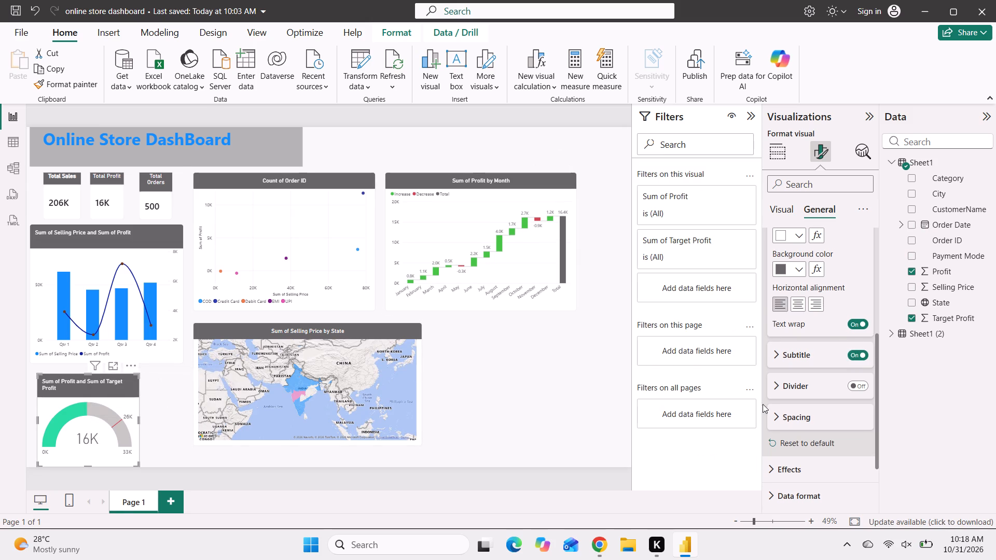
click(860, 354)
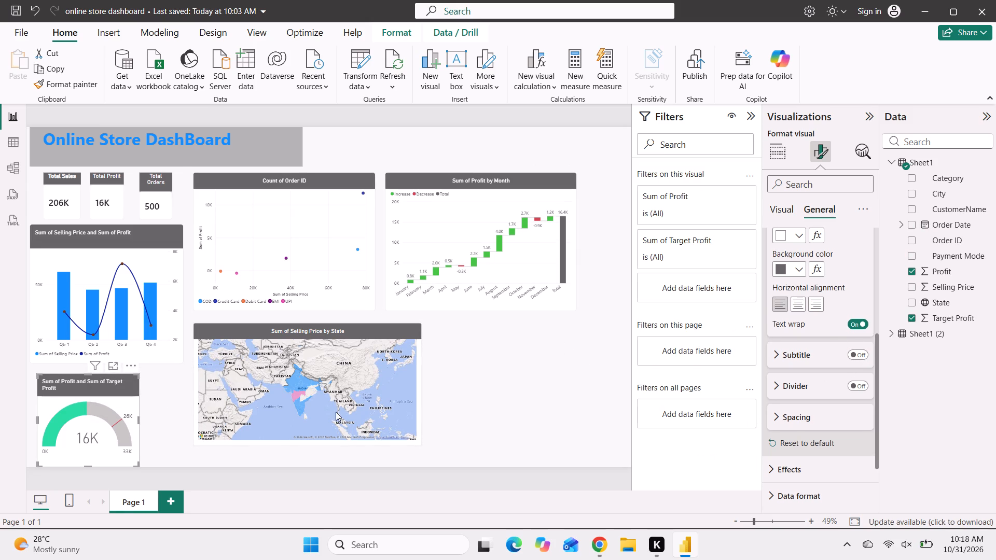
click(99, 255)
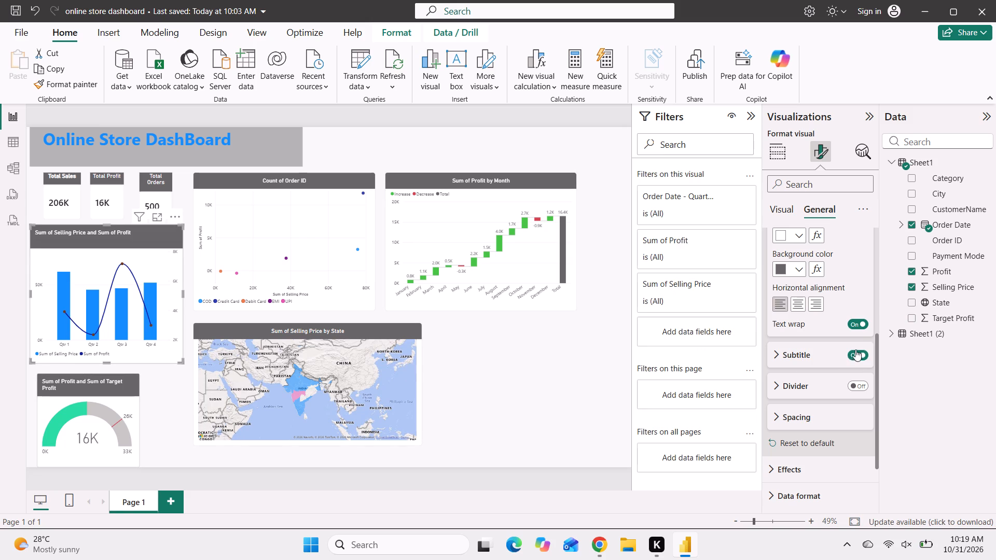
click(860, 356)
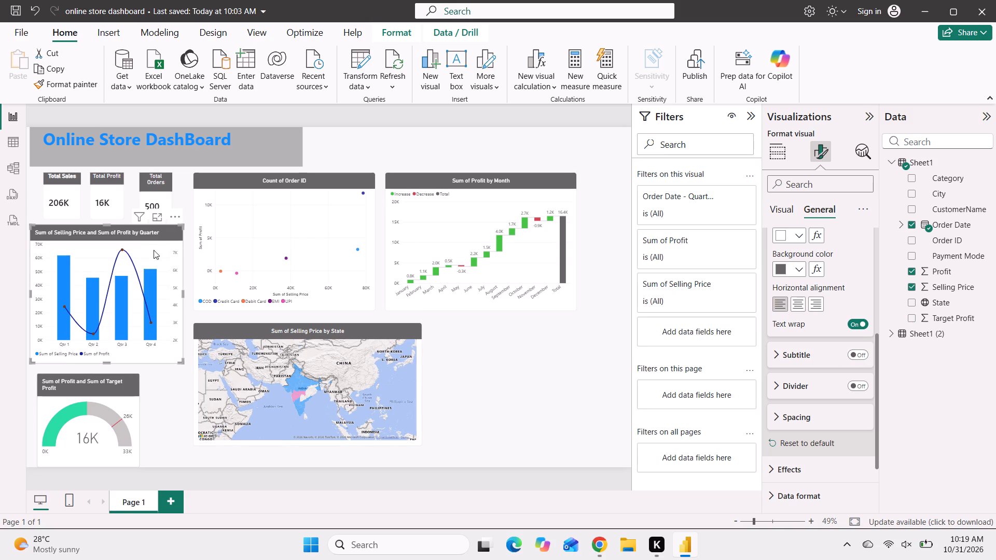
Turn off the subtitles of the Total Orders, Total Profit and Total Sales cards, leaving no visual selected.
click(155, 186)
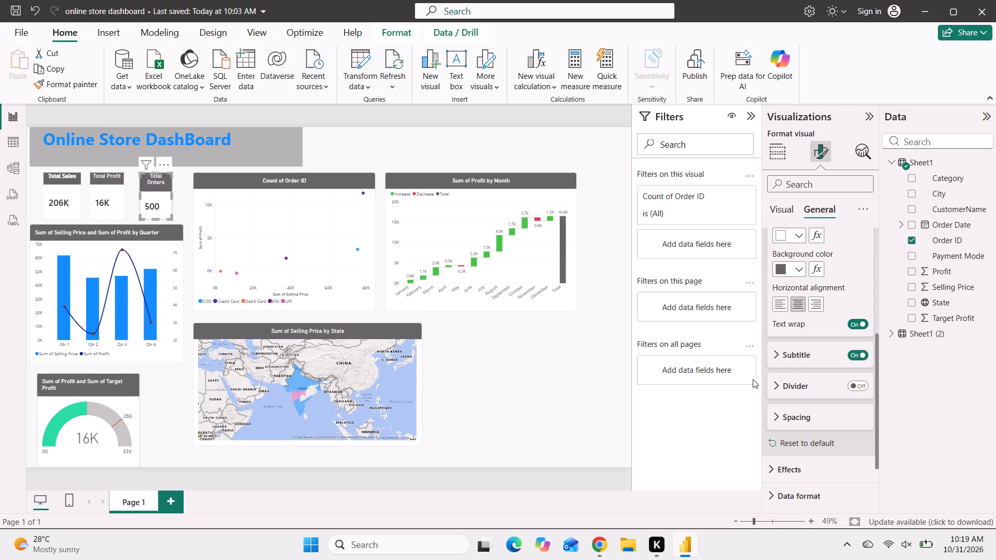
click(856, 352)
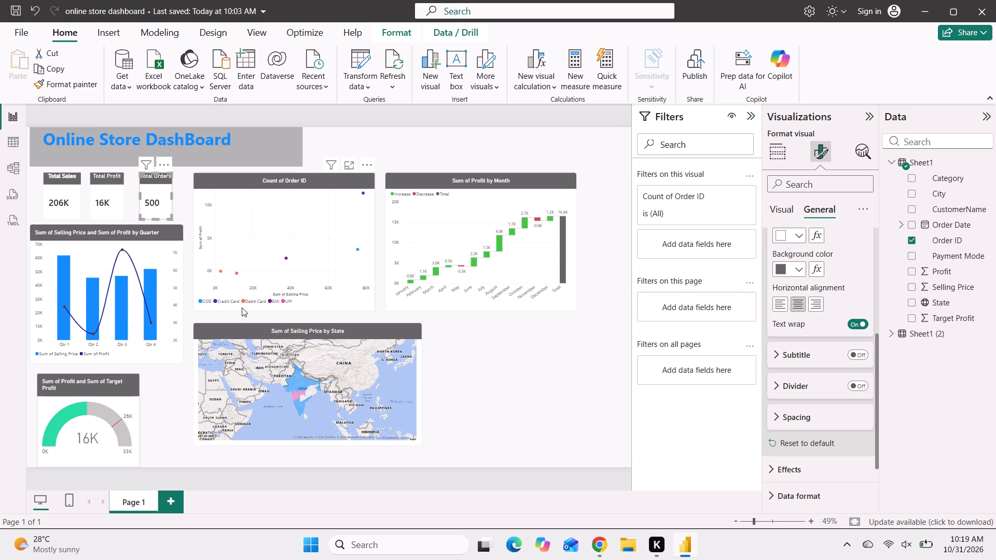
click(107, 187)
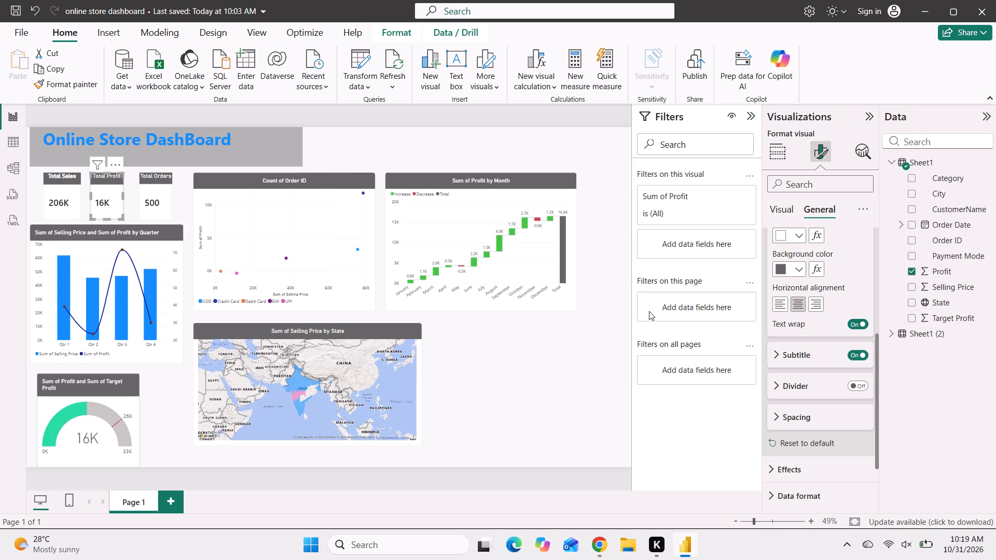
click(861, 348)
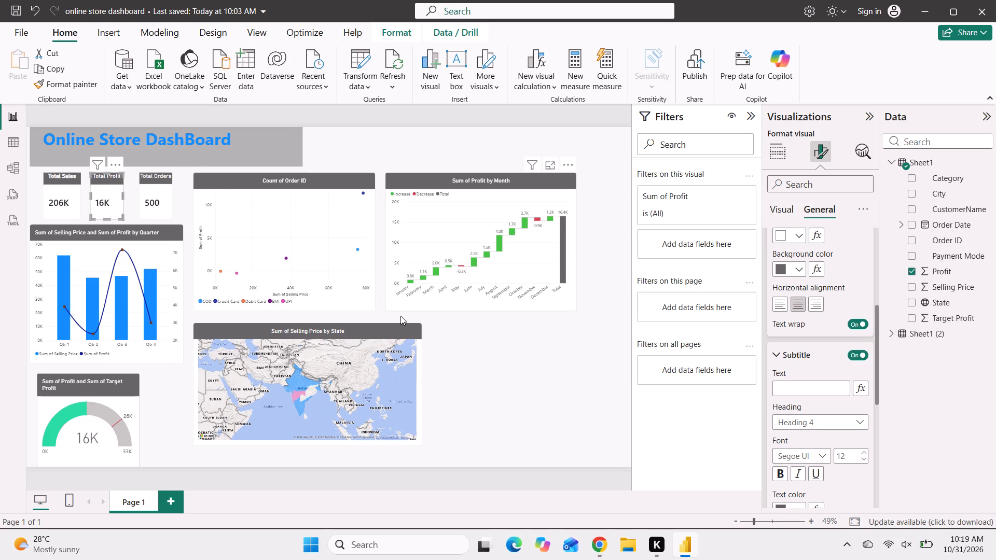
click(850, 354)
click(66, 202)
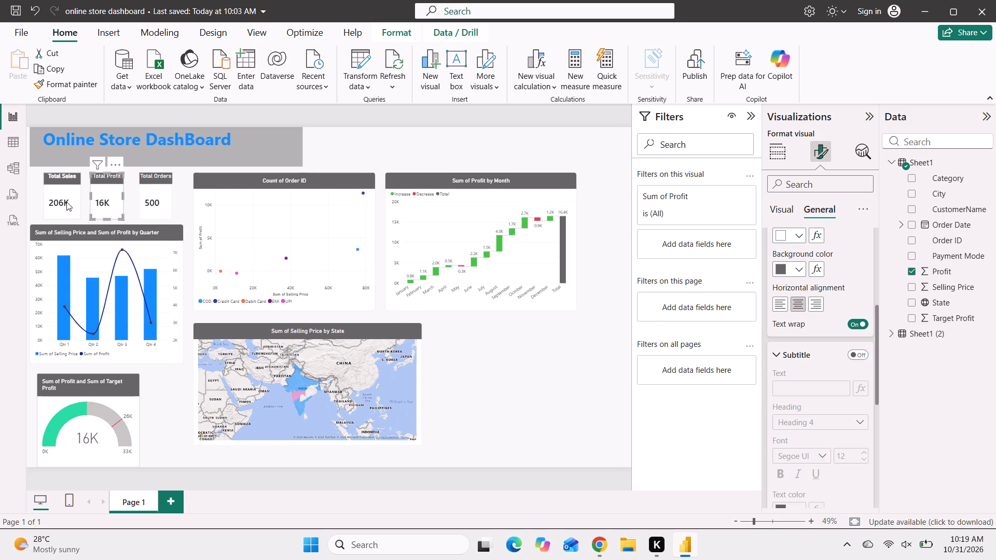
click(860, 354)
click(543, 415)
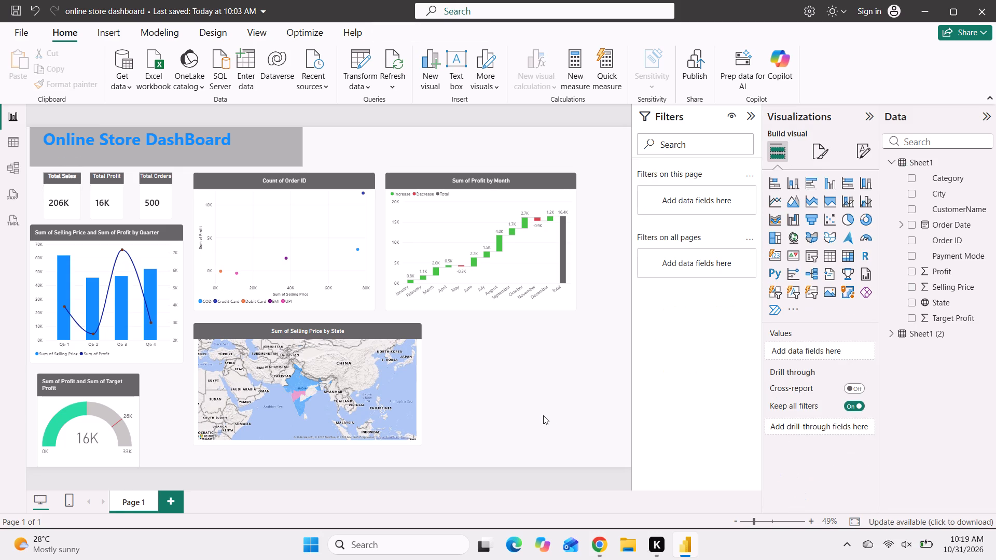
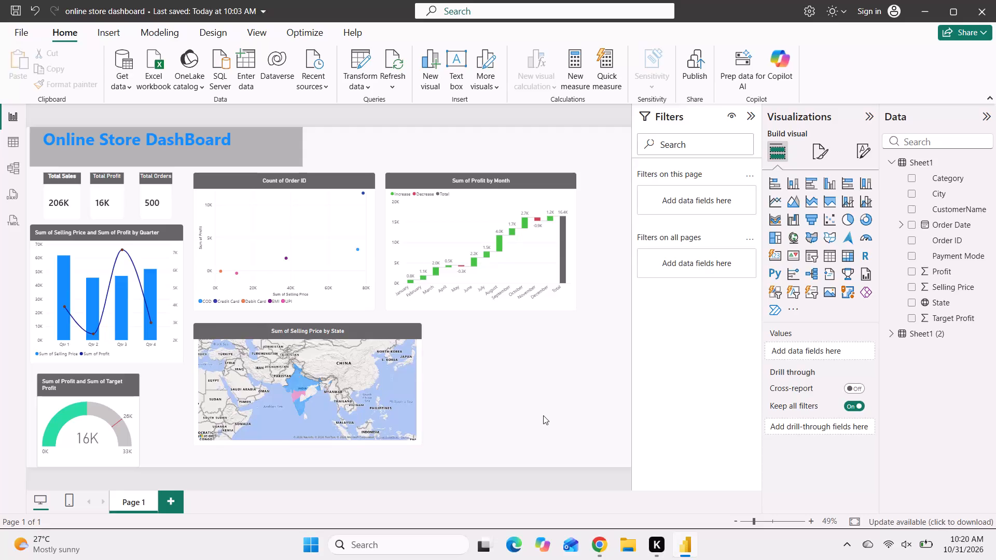
Save the online store dashboard report under its existing name.
key(ctrl+s)
key(ctrl+s)
key(ctrl+s)
key(ctrl+s)
key(ctrl+s)
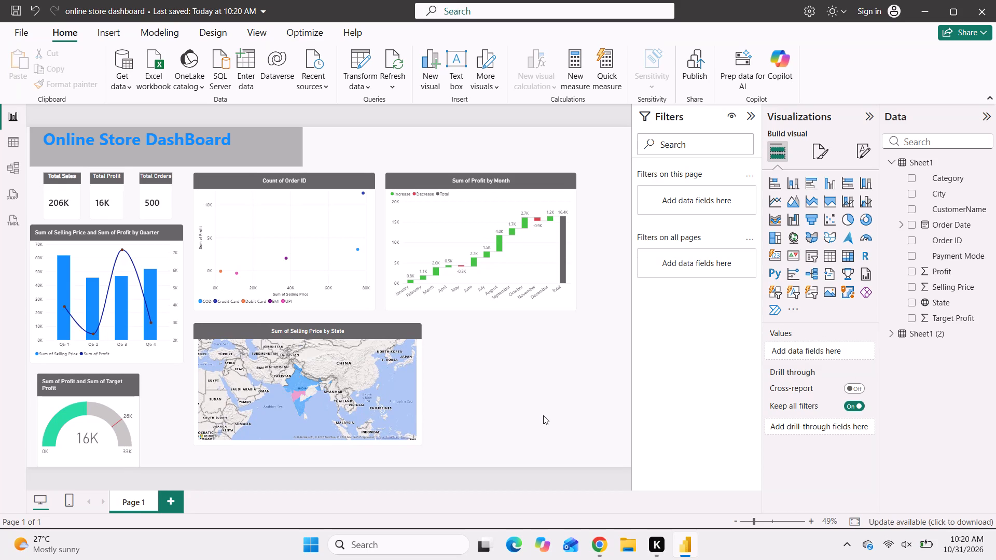
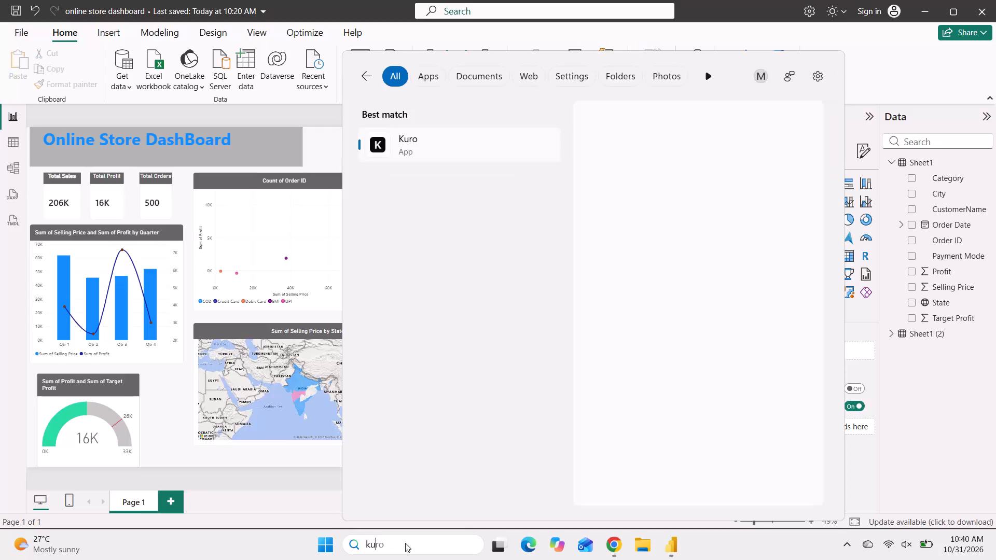
Launch the Kuro app from the system search results.
key(Return)
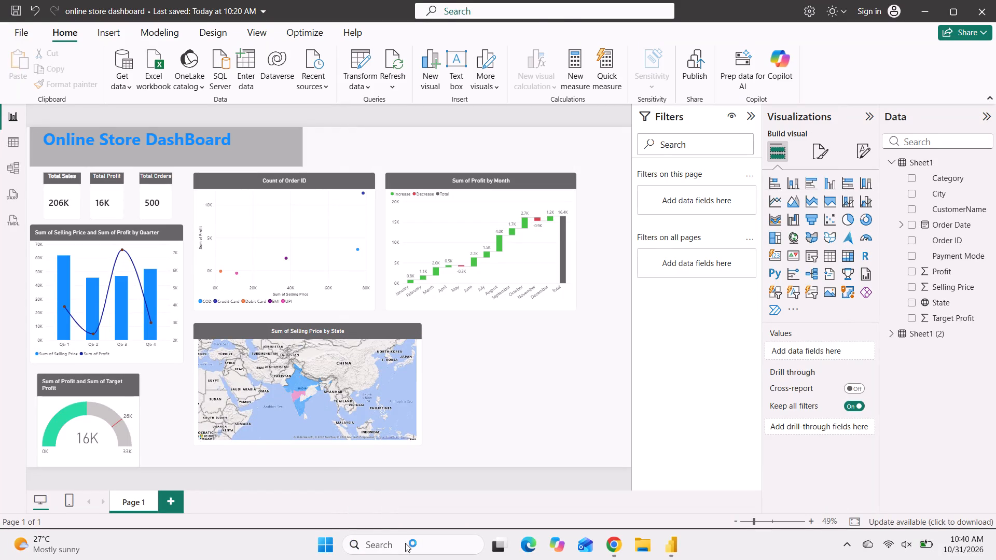
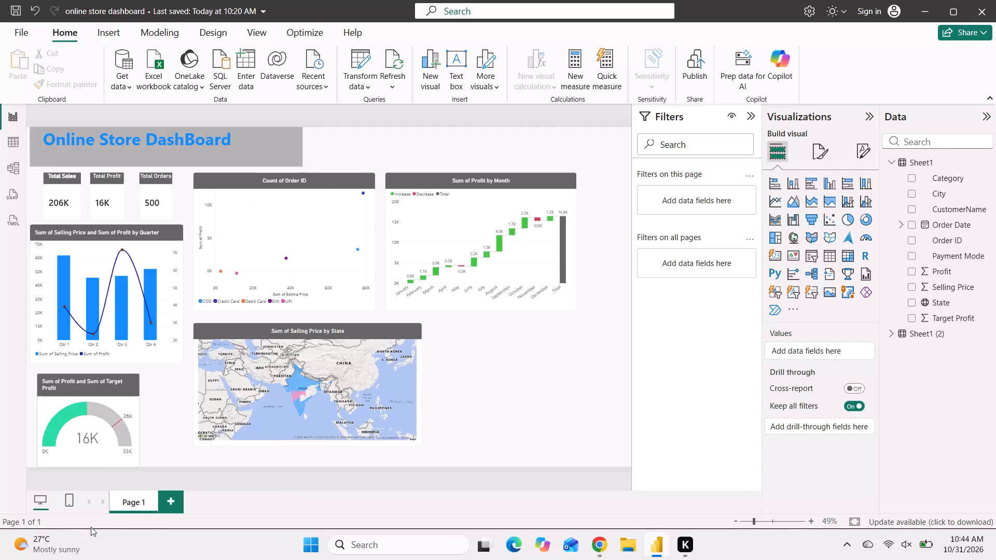
View Page 1 in the mobile layout, dismissing the customization tip, and return to the desktop layout.
click(67, 506)
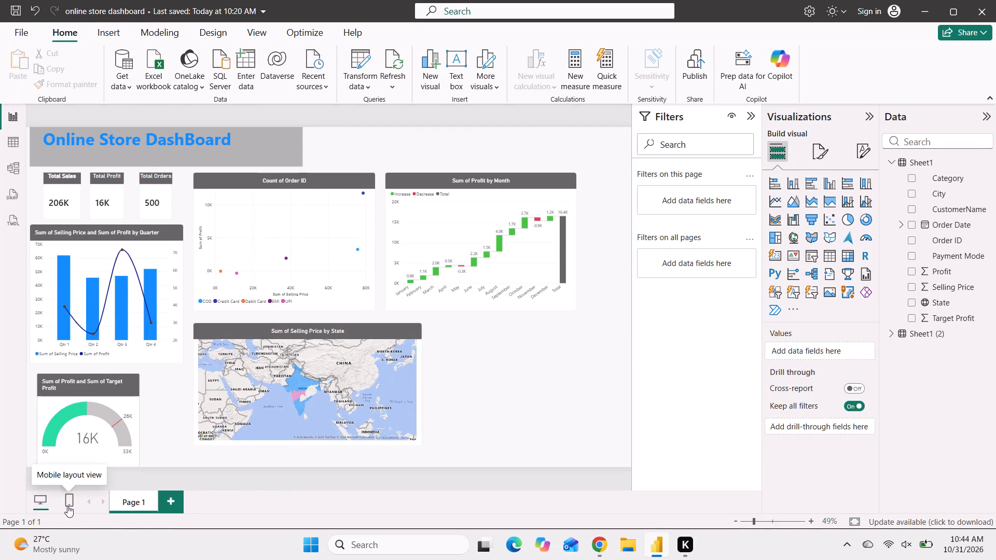
click(67, 506)
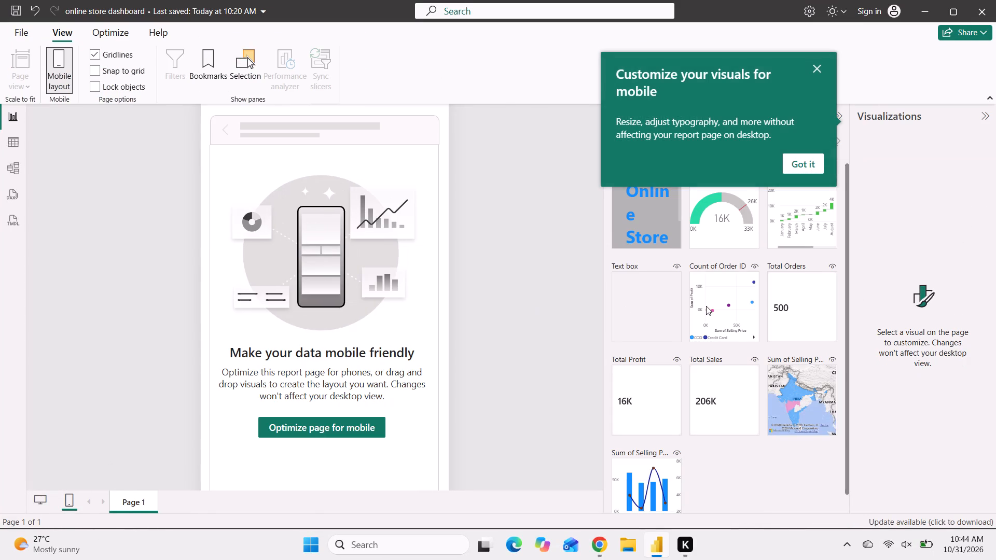
click(808, 162)
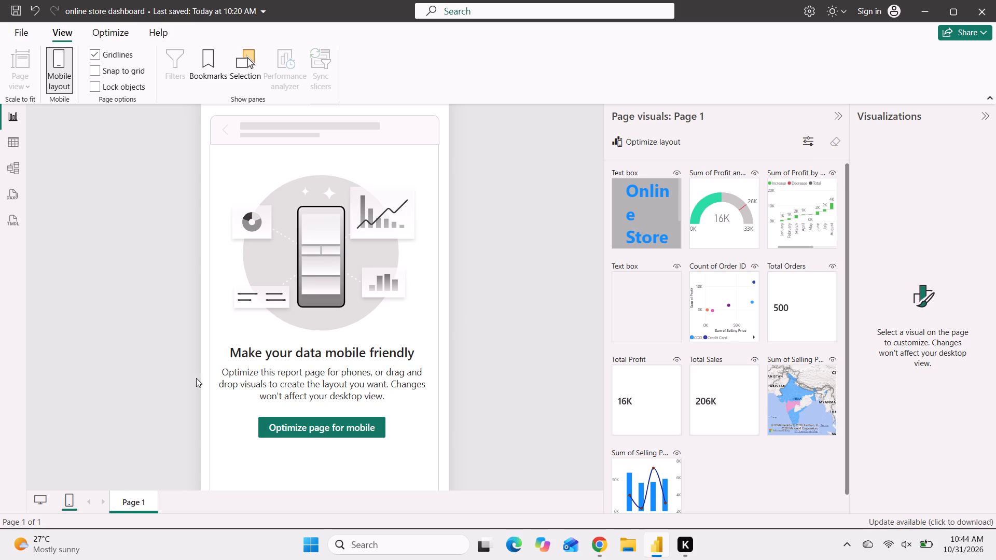
click(37, 507)
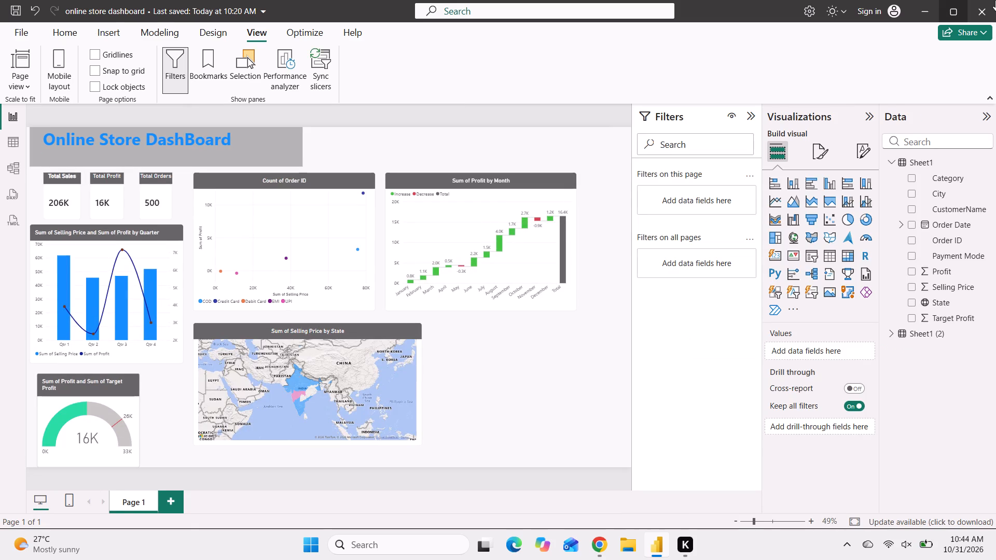
Save the online store dashboard report.
key(ctrl+s)
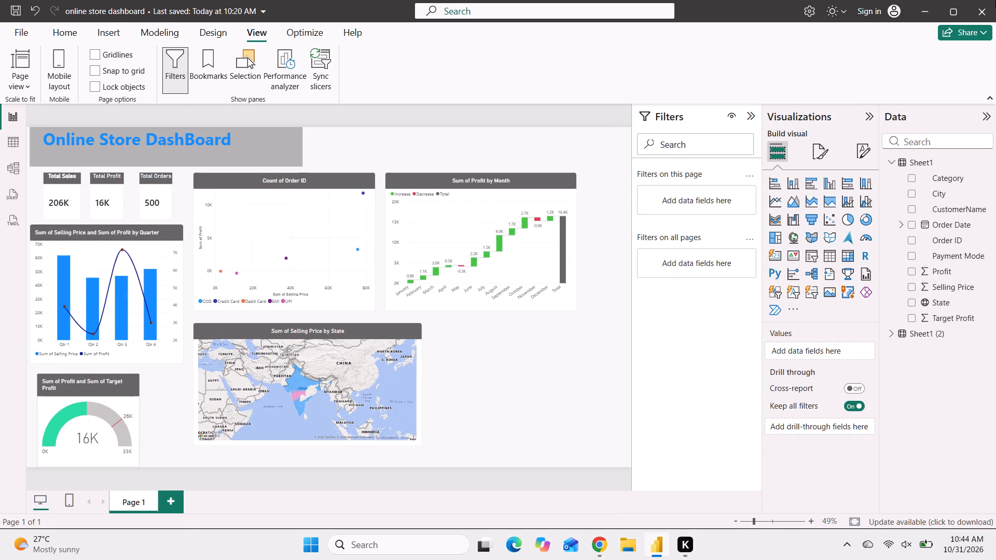
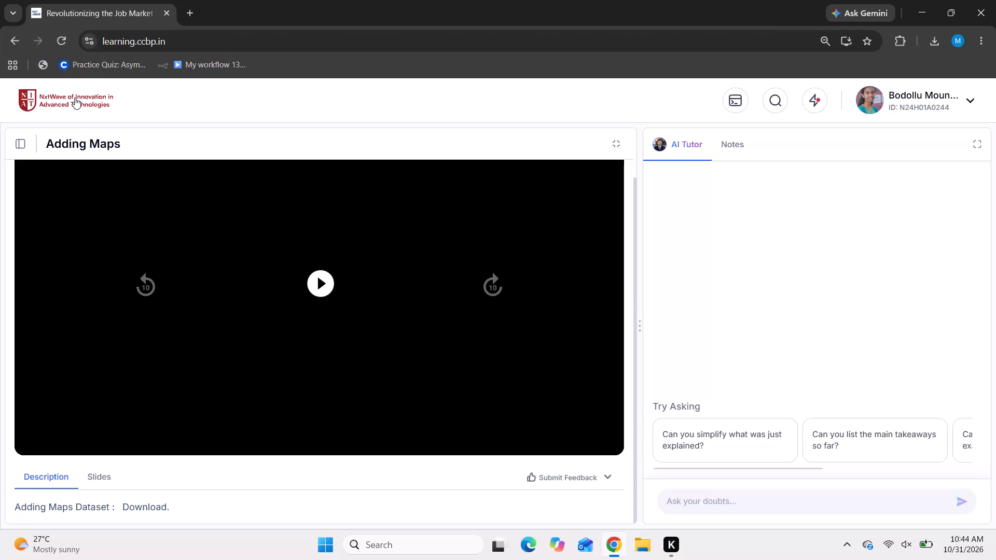
Open the Deploying a Backend Project resource from the lecture's session resources and look through its slides up to the Deploying the Backend section.
scroll(309, 471, down, 1)
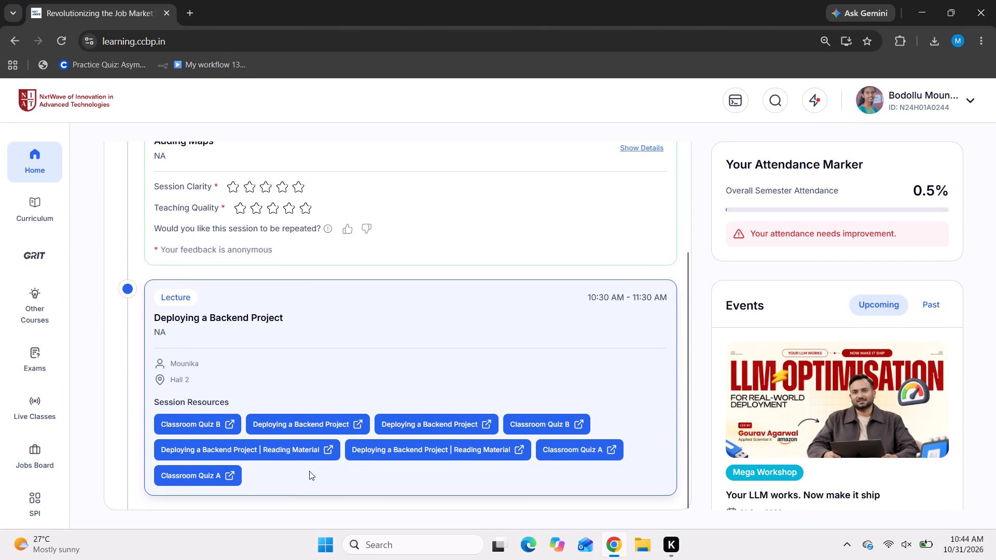
scroll(309, 471, down, 1)
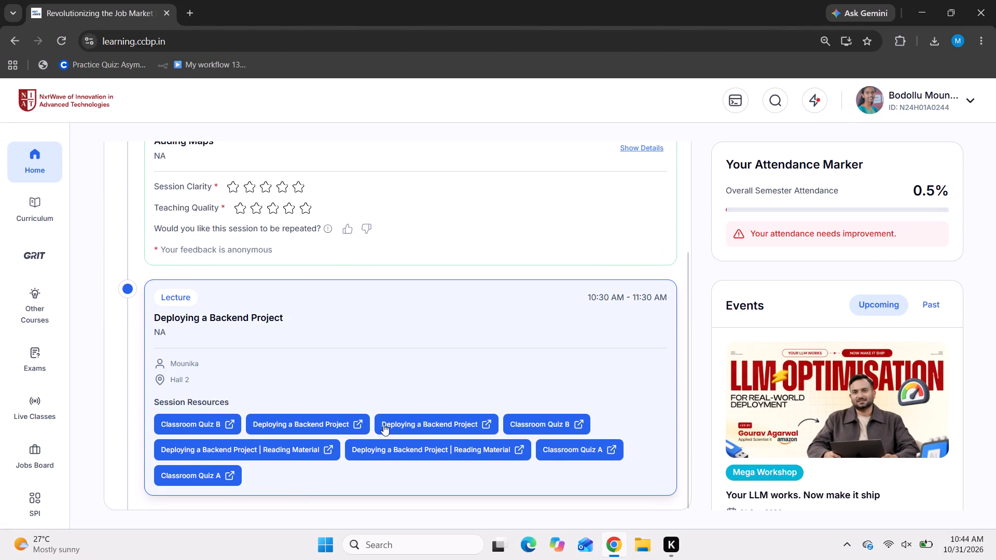
click(329, 422)
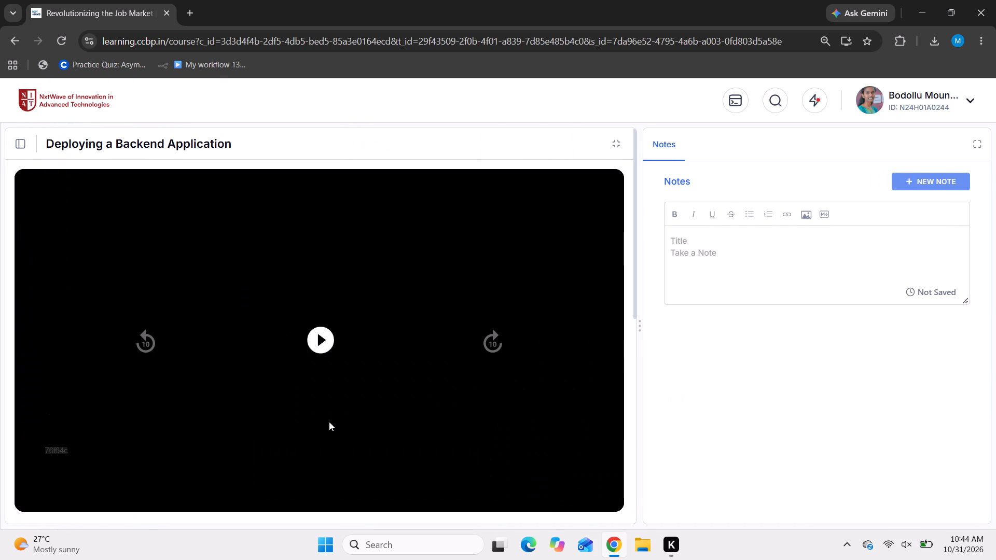
scroll(62, 338, down, 2)
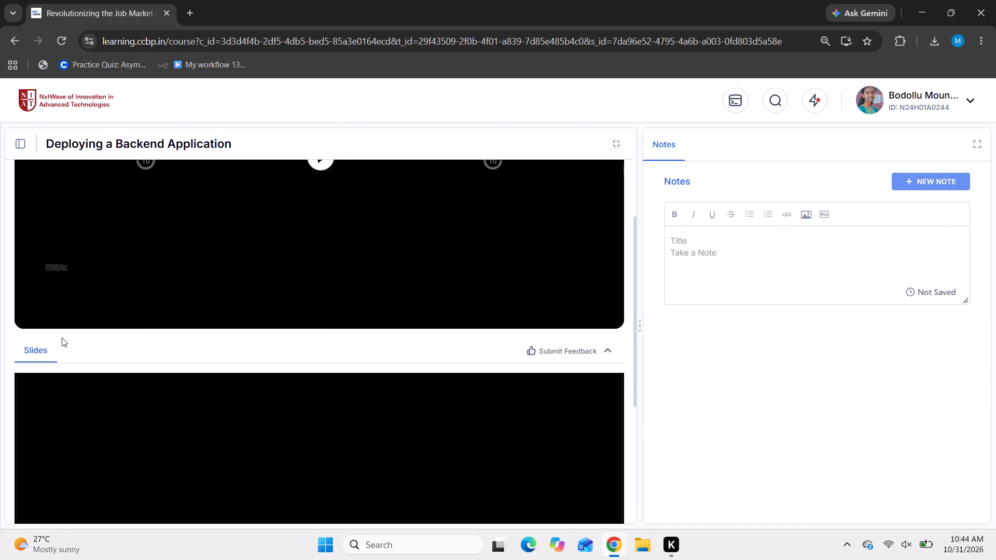
scroll(62, 338, down, 3)
triple_click(317, 395)
click(317, 395)
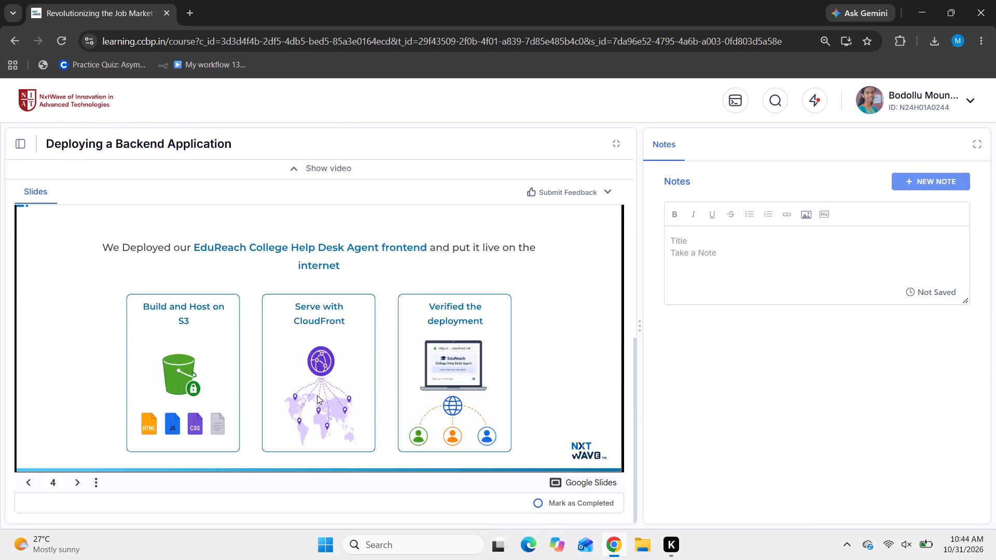
click(317, 395)
click(317, 395)
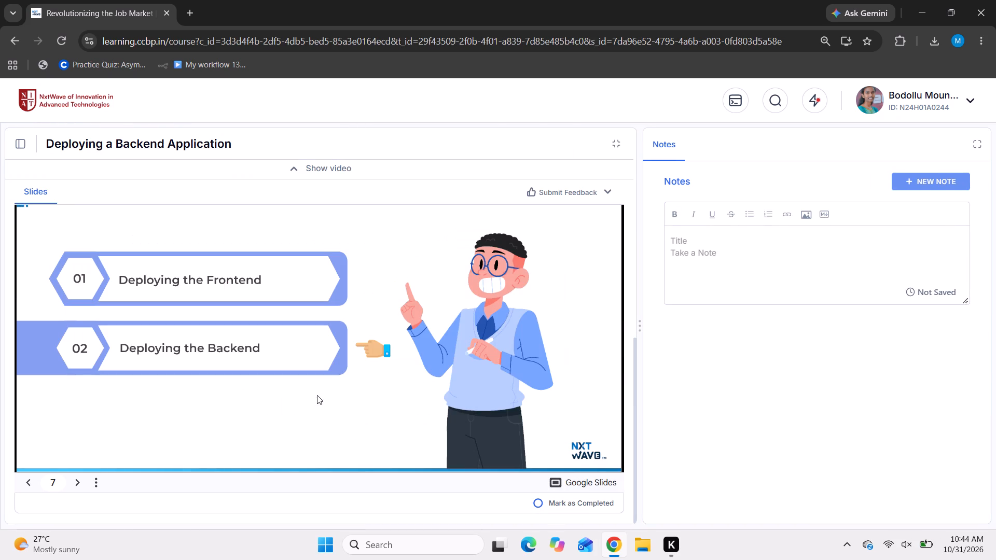